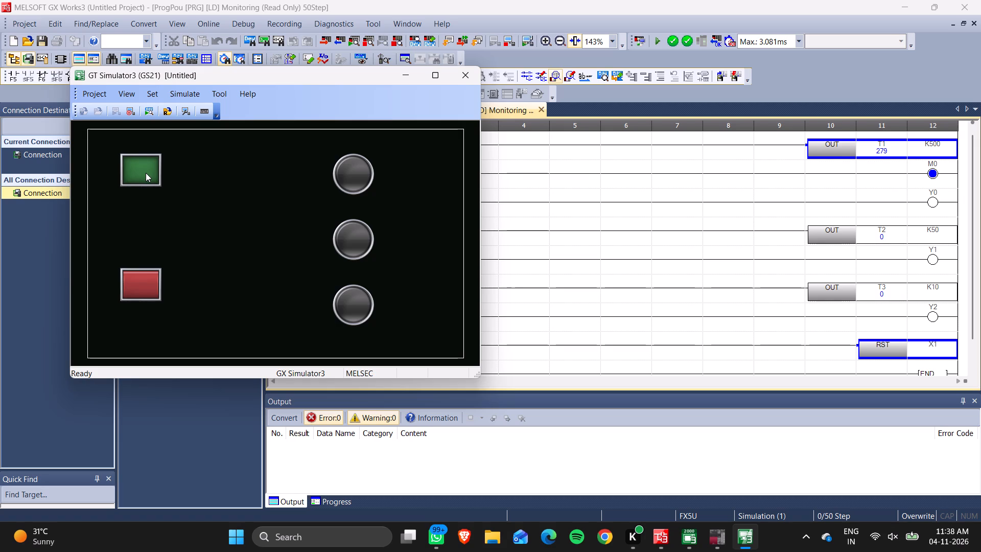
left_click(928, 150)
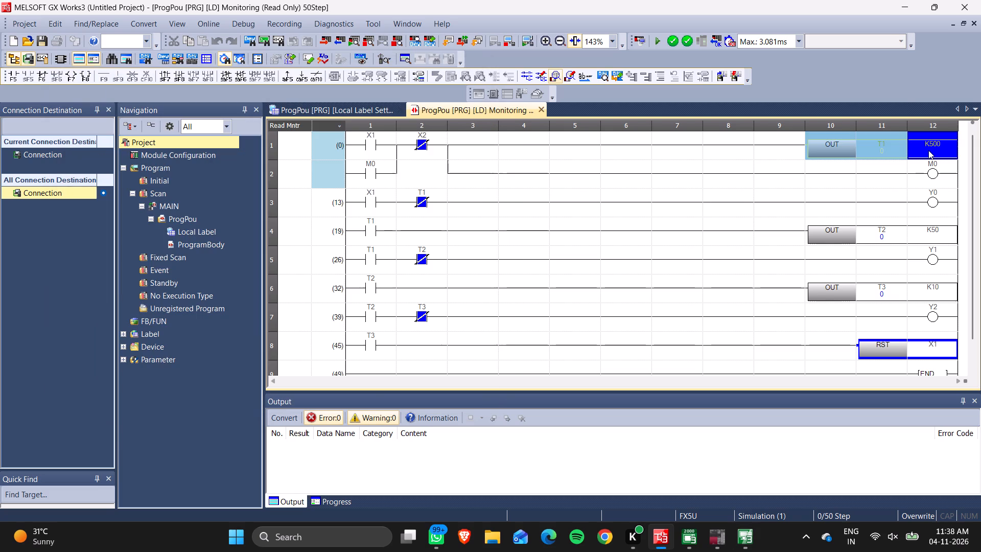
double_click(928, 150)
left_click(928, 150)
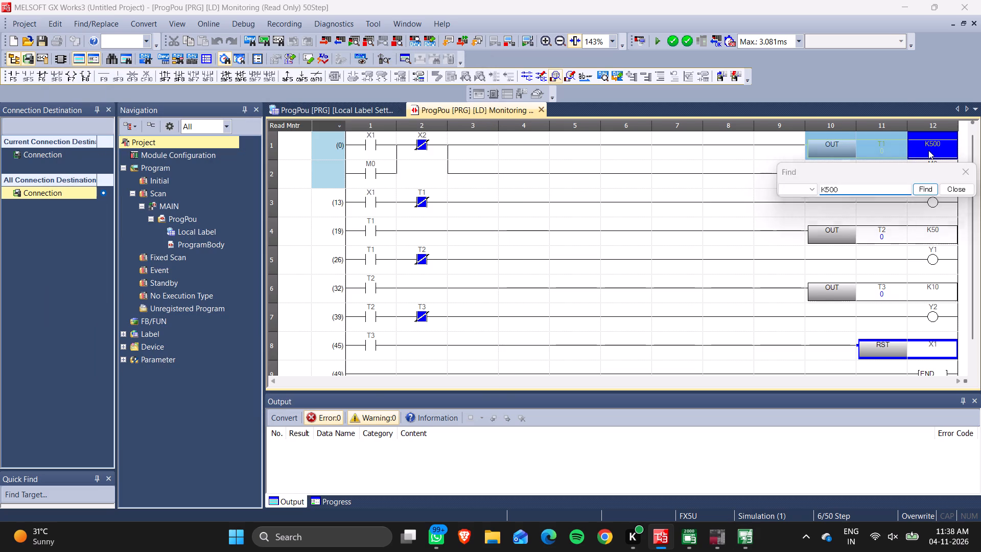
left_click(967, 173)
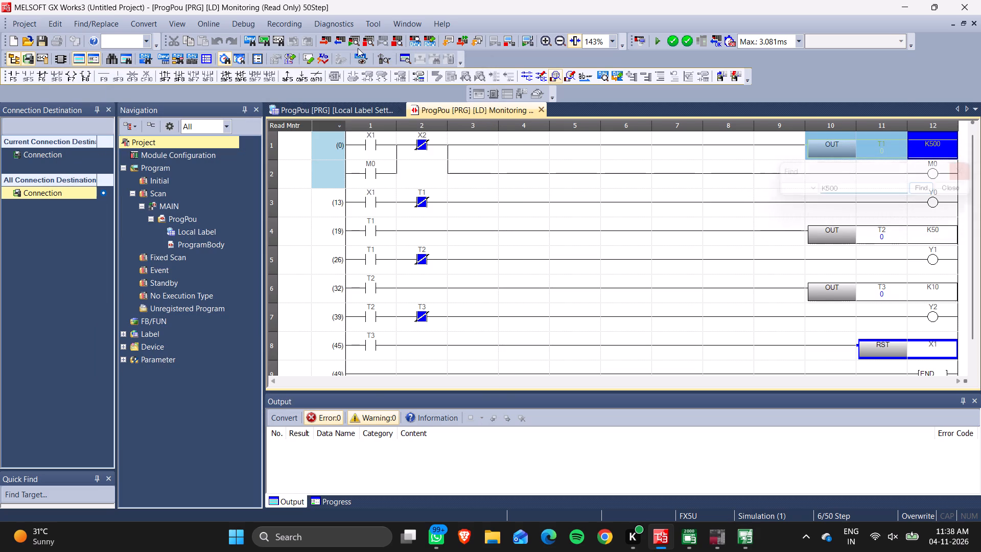
Stop the running PLC simulation.
left_click(250, 25)
left_click(254, 22)
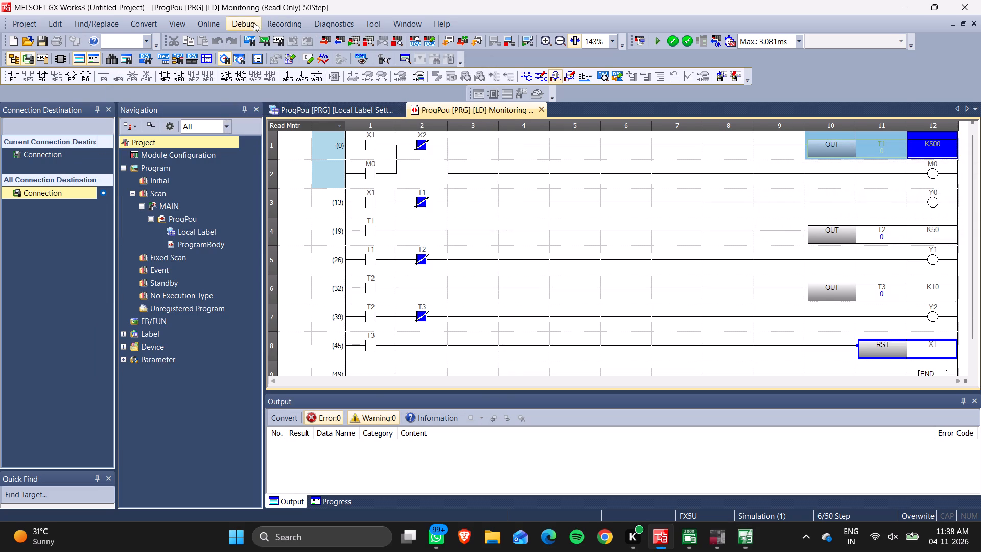
left_click(256, 27)
left_click(430, 56)
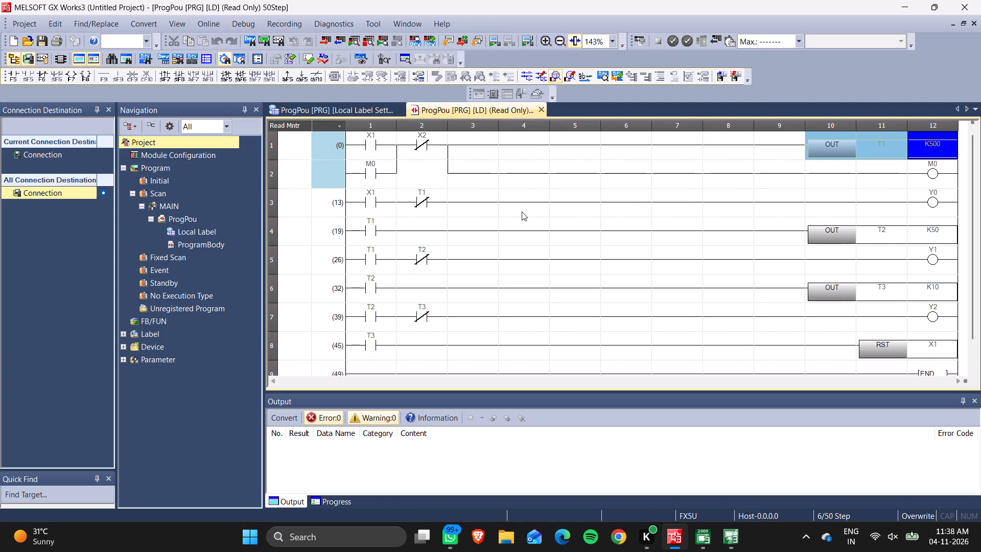
Switch the ladder program to write mode and set timer T1's constant to K100 in the first rung.
key("F2")
double_click(938, 141)
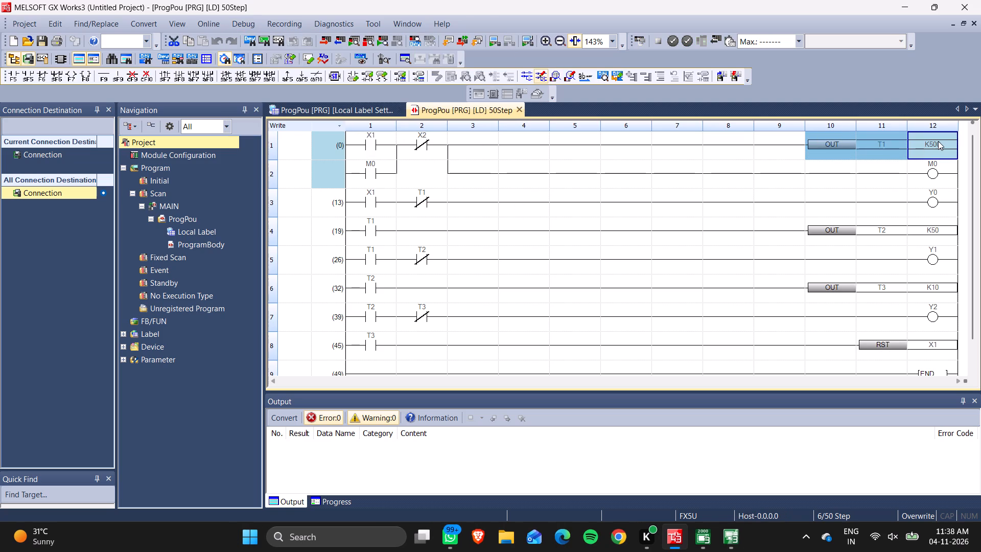
left_click(711, 173)
key("BackSpace")
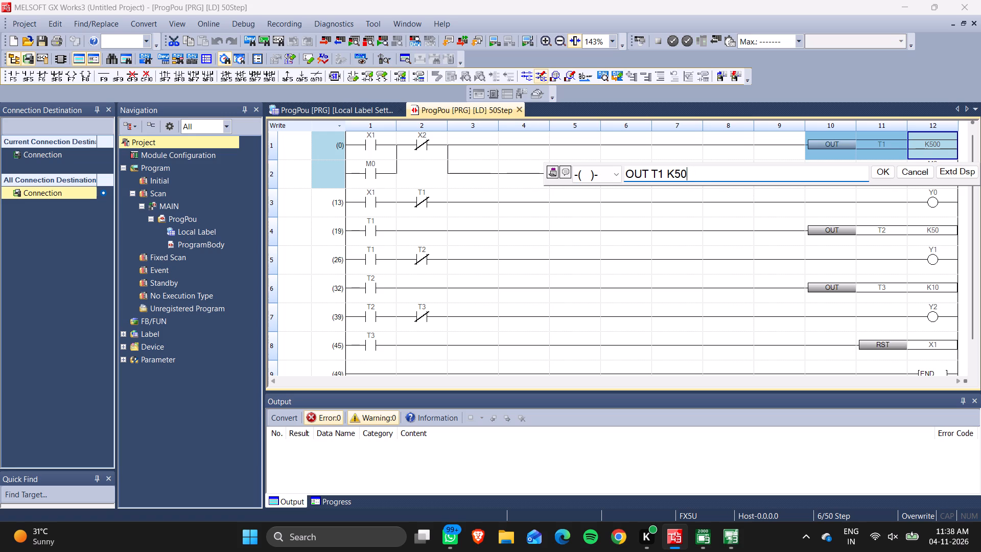
key("BackSpace")
key("BackSpace")
type("100")
key("Return")
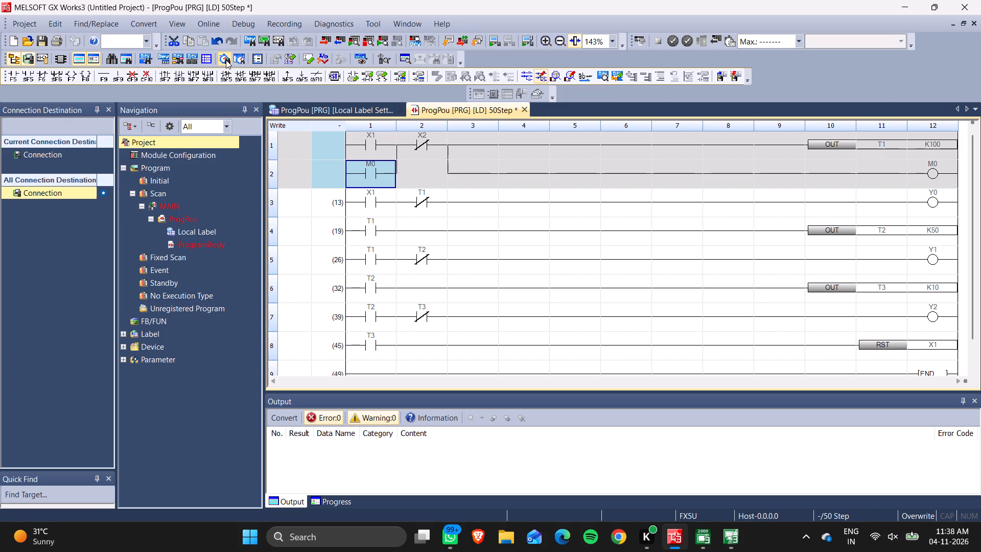
Convert the edited ladder program.
left_click(132, 26)
left_click(207, 41)
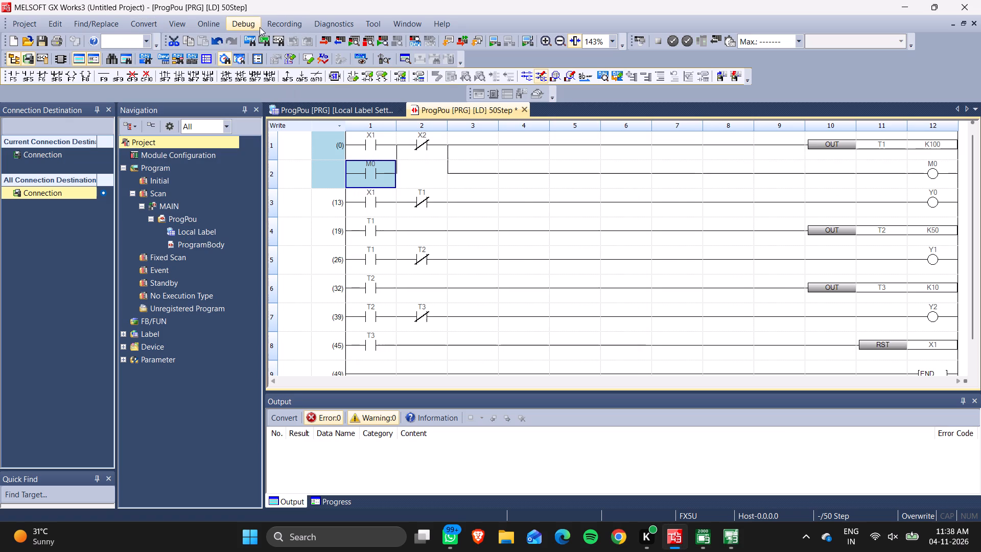
Start the PLC simulation with the converted program.
left_click(252, 26)
left_click(265, 35)
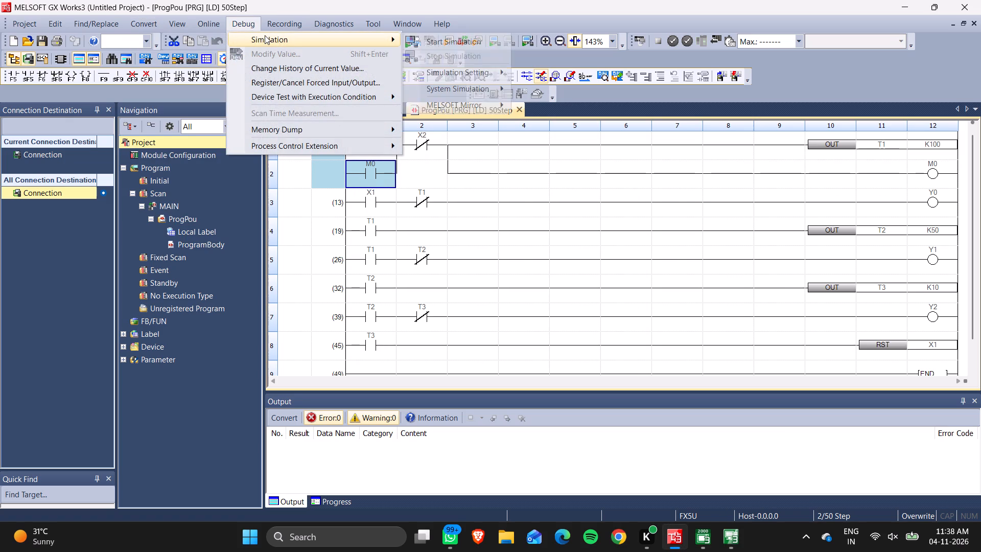
left_click(465, 42)
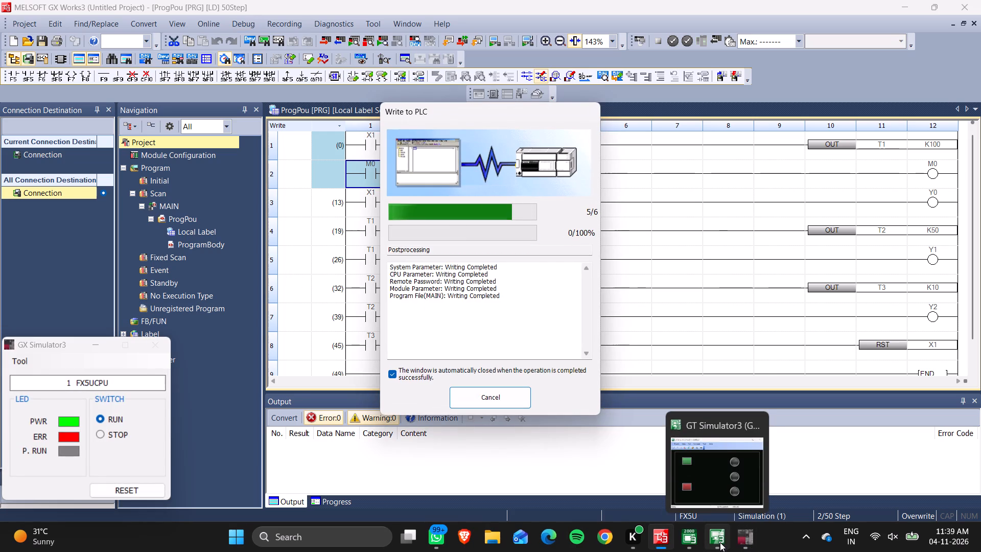
Switch to GT Simulator3 and operate the green switch to test the traffic light sequence.
left_click(720, 544)
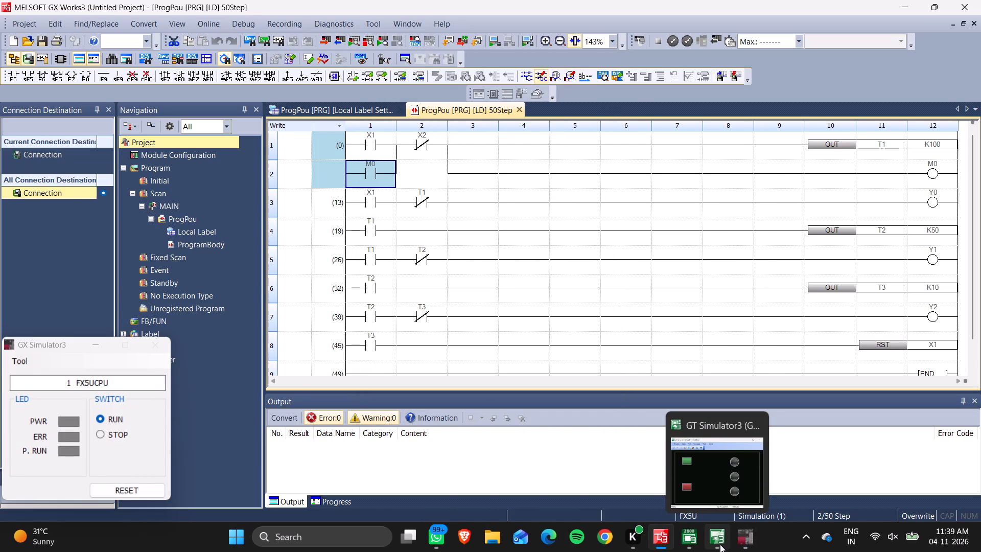
left_click(144, 162)
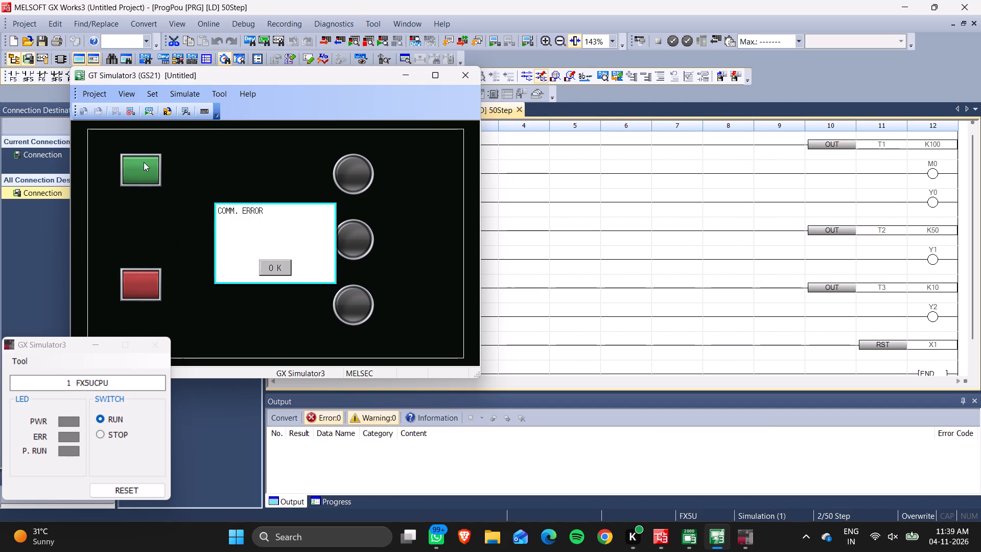
left_click(285, 267)
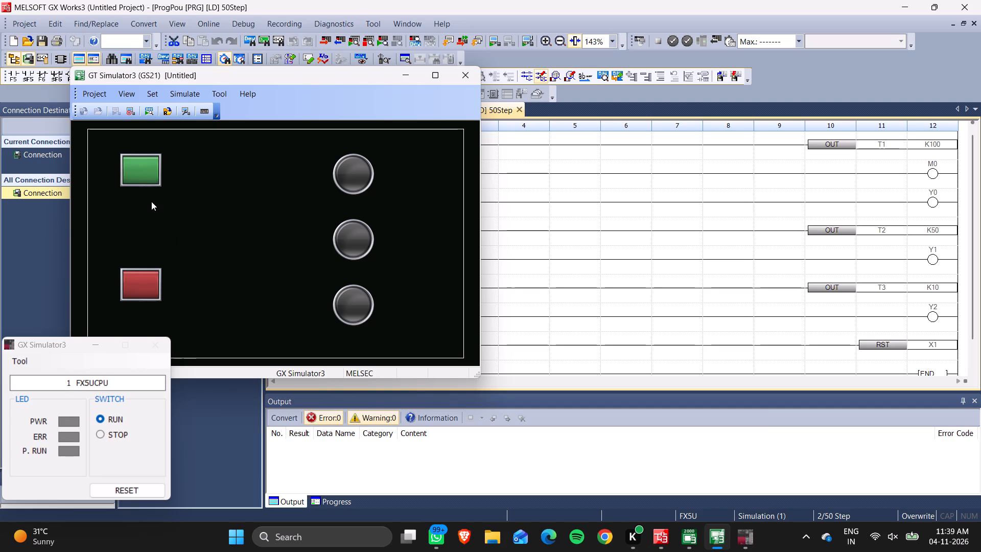
left_click(148, 175)
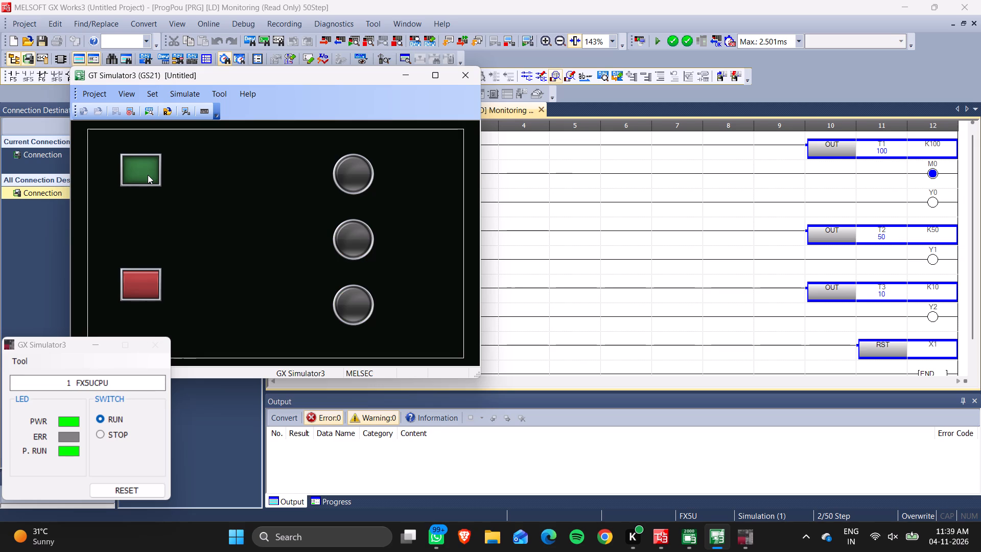
In GT Designer3, set the Y0000 bit lamp's ON state to blink at High.
left_click(686, 540)
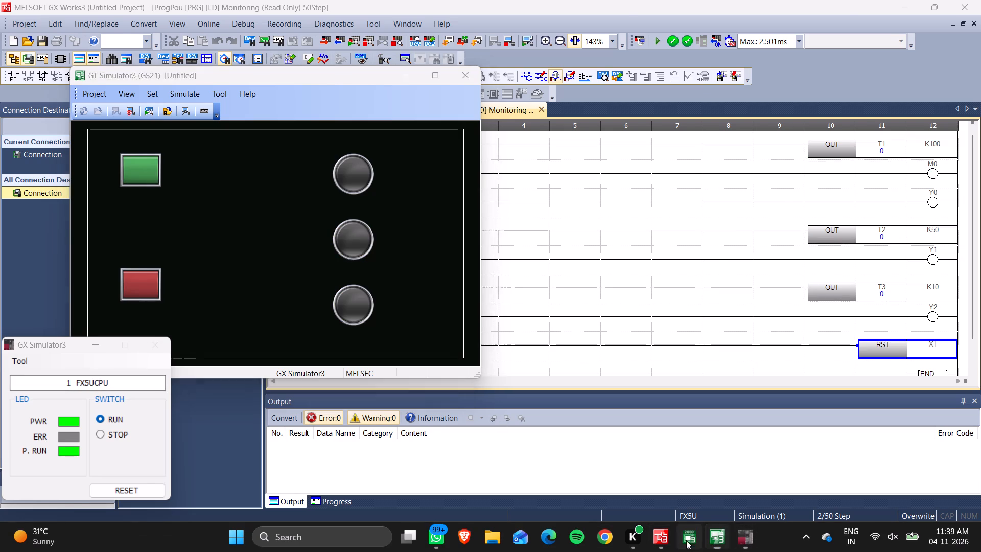
double_click(540, 211)
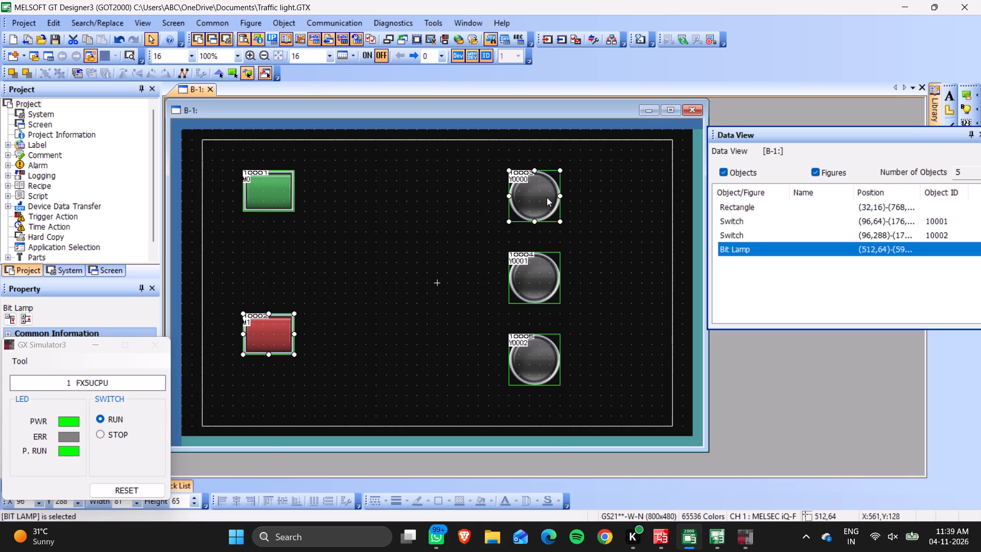
left_click(386, 183)
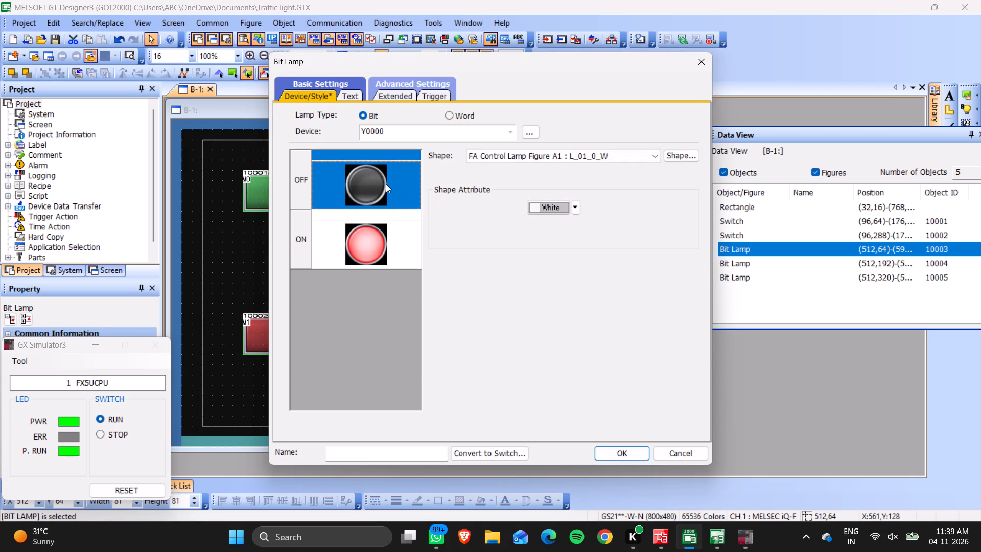
left_click(389, 237)
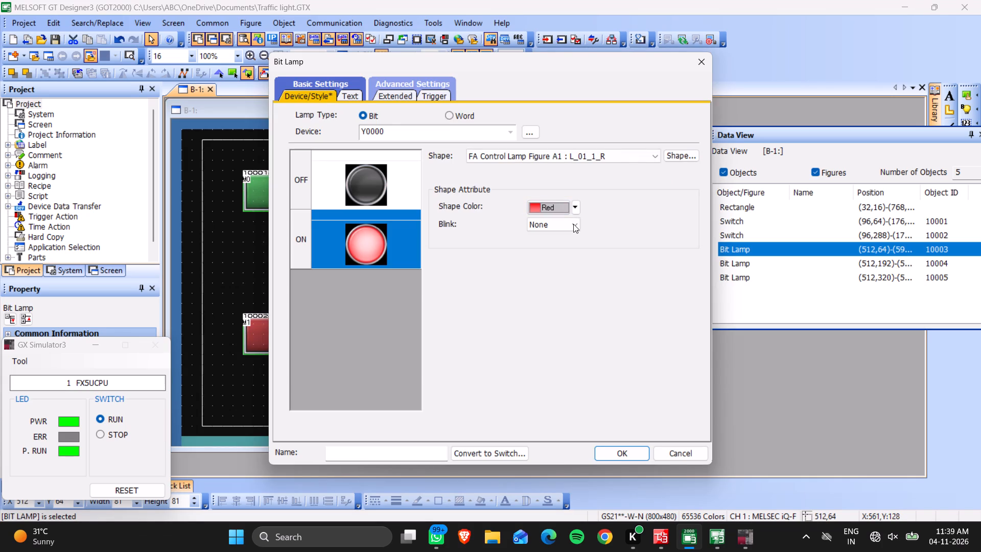
left_click(573, 224)
left_click(562, 264)
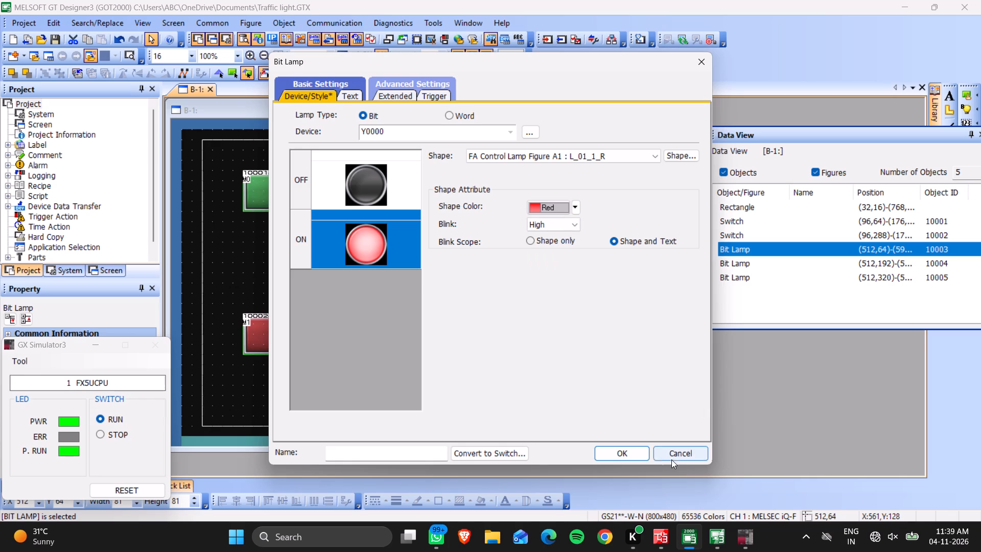
left_click(641, 455)
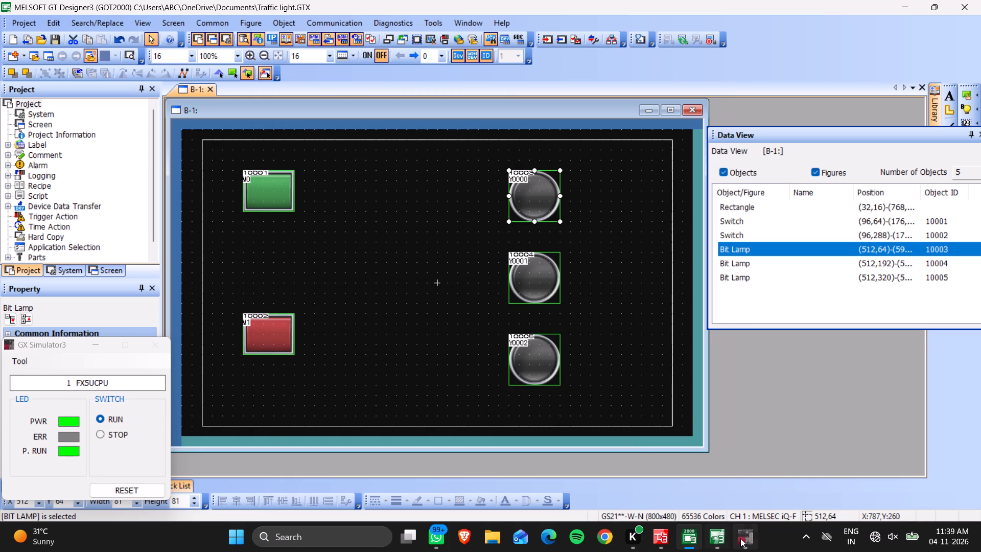
Return to GT Simulator3 and operate the green switch to test the lamps.
left_click(740, 538)
left_click(716, 545)
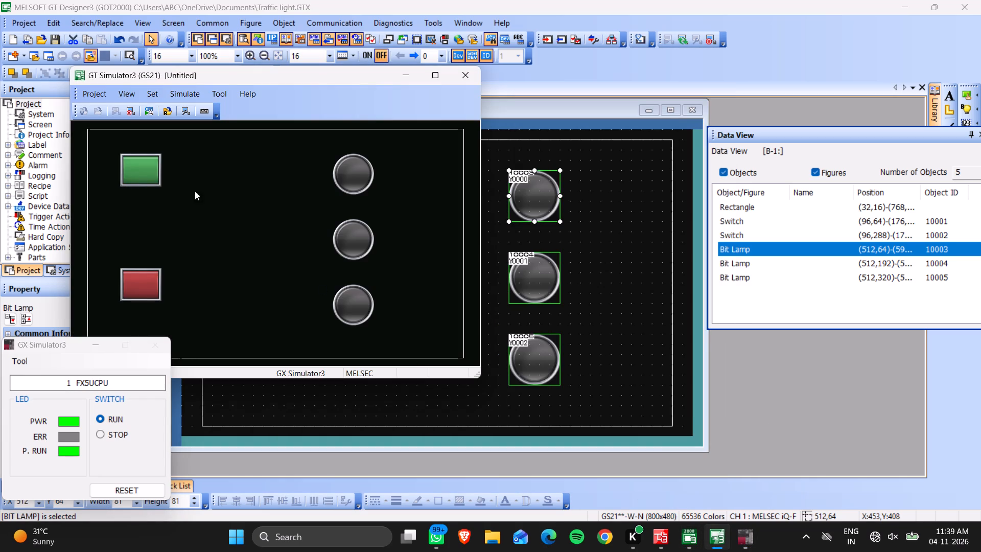
left_click(143, 172)
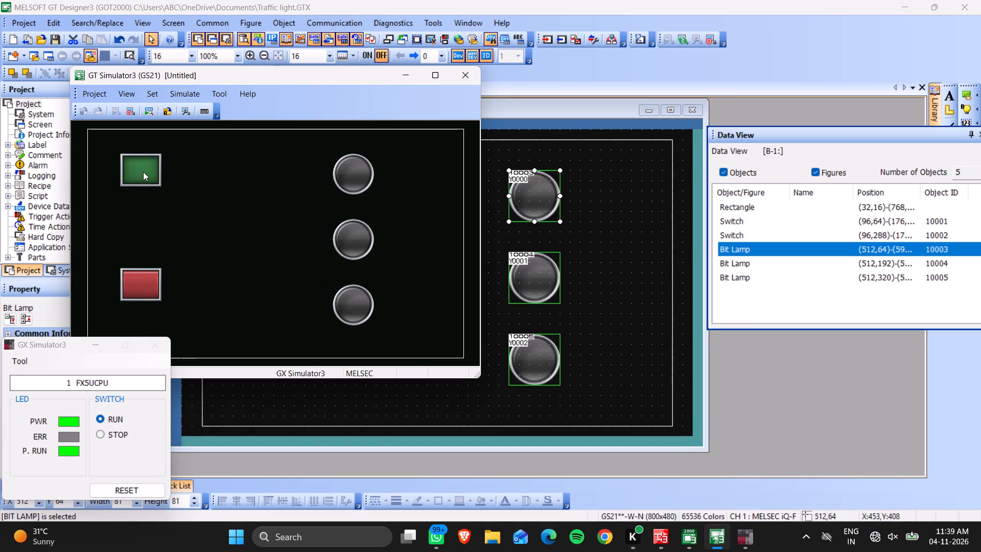
In GT Designer3, set the Y0000 bit lamp's OFF-state shape color to Red.
left_click(633, 369)
double_click(553, 206)
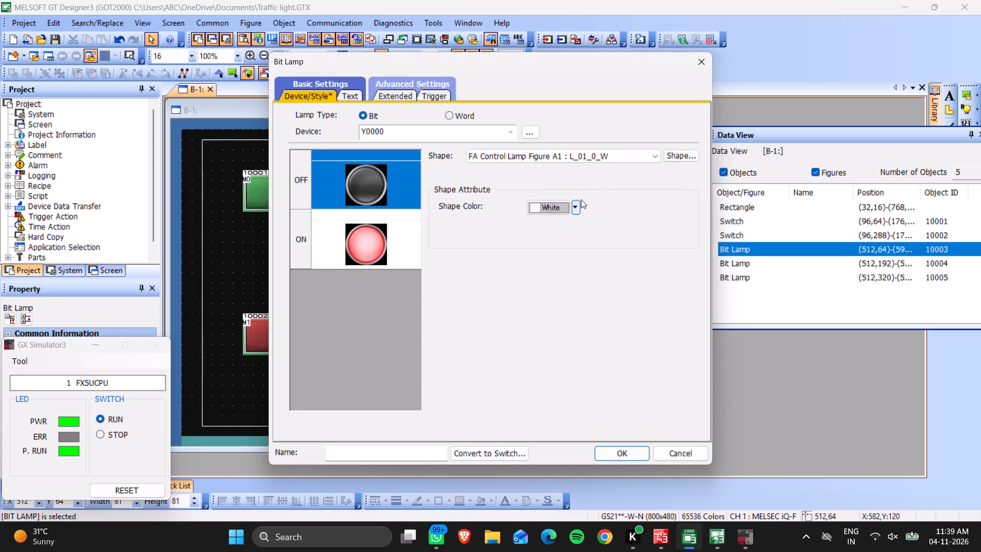
left_click(383, 252)
left_click(395, 193)
left_click(572, 207)
left_click(551, 250)
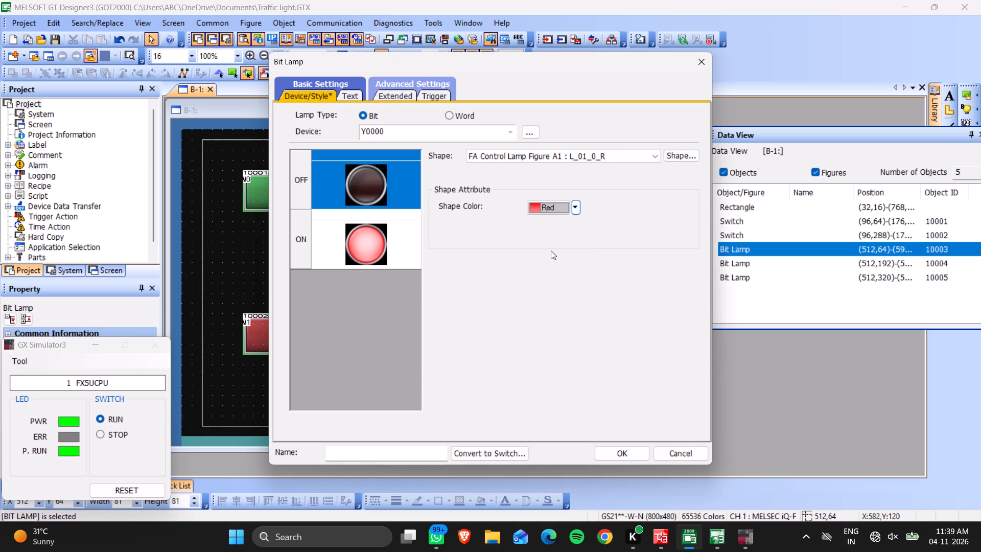
Check the available Wi-Fi networks, rescanning the list twice to look for the desired connection.
left_click(878, 537)
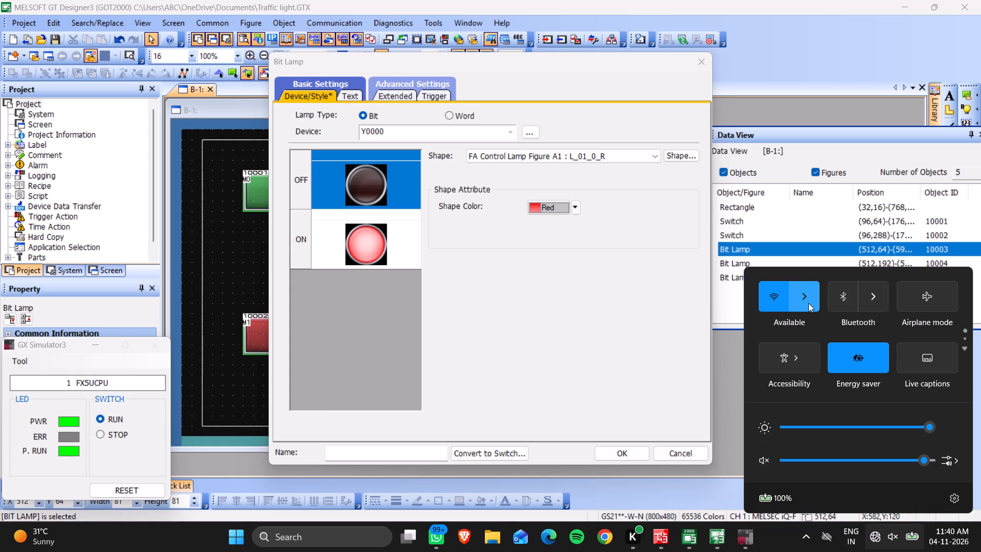
left_click(808, 303)
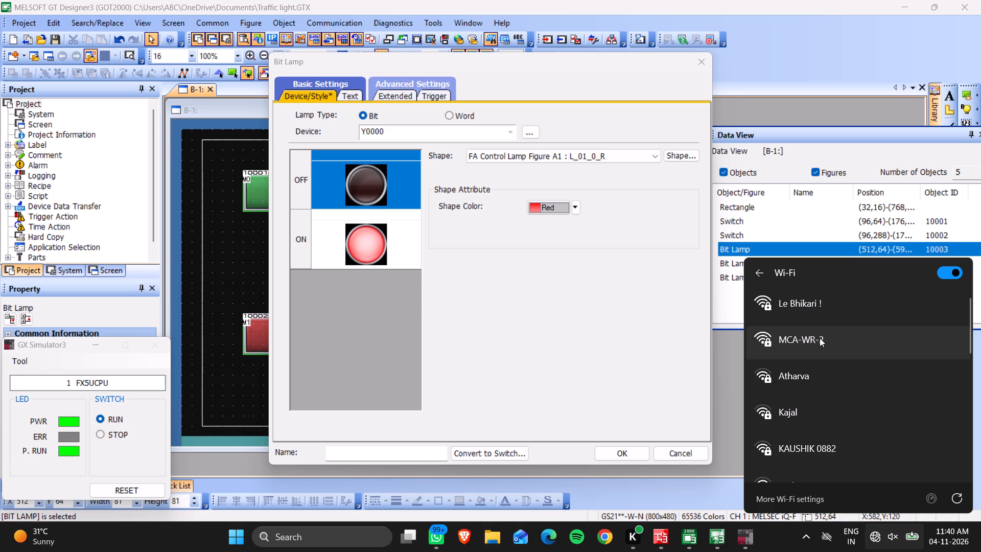
scroll(817, 353, "down", 10)
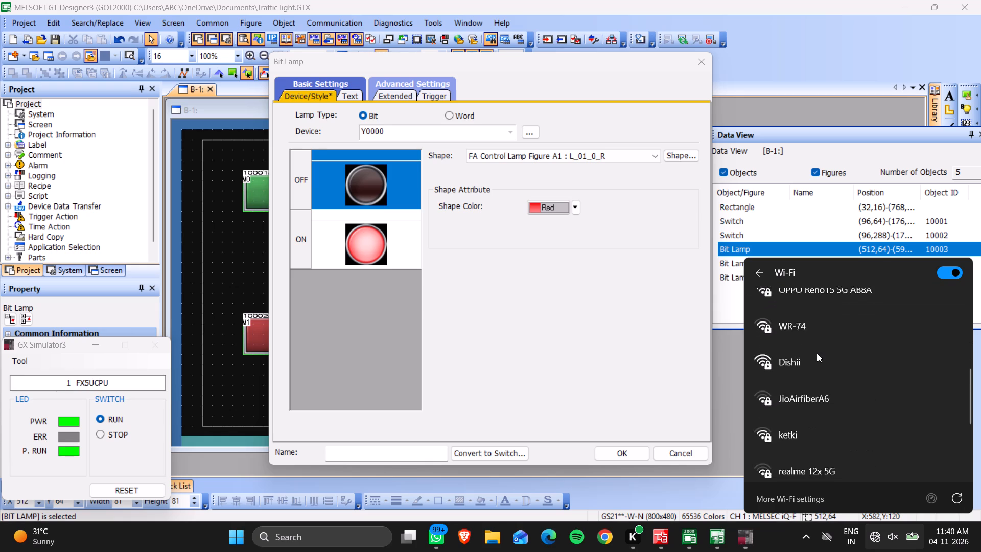
scroll(817, 353, "down", 1)
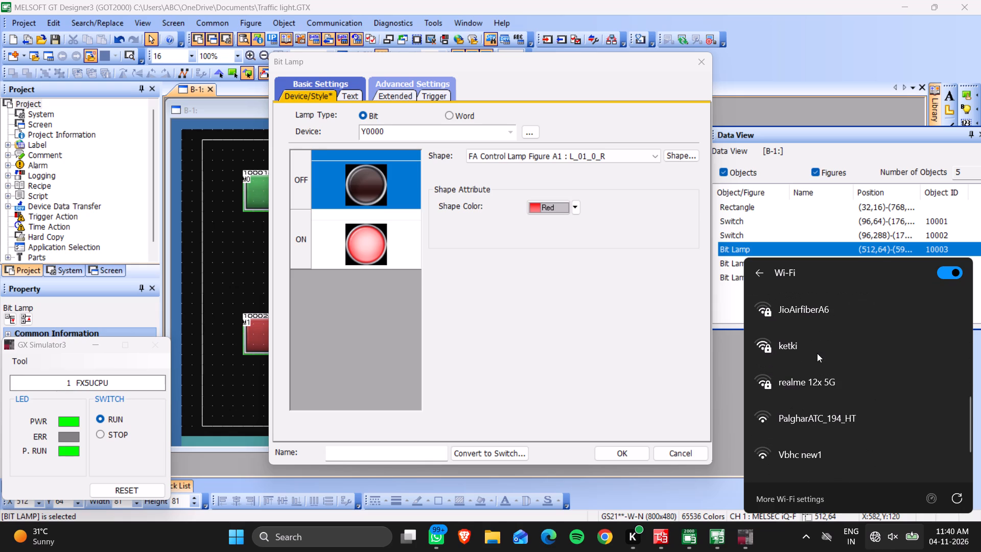
scroll(817, 353, "up", 16)
left_click(958, 498)
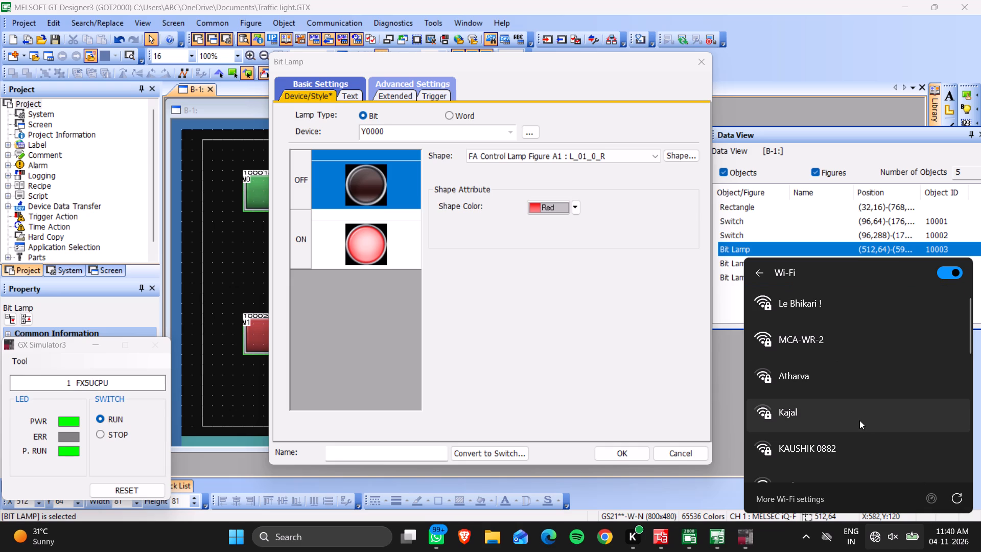
scroll(859, 420, "down", 3)
scroll(859, 420, "up", 9)
scroll(859, 420, "down", 7)
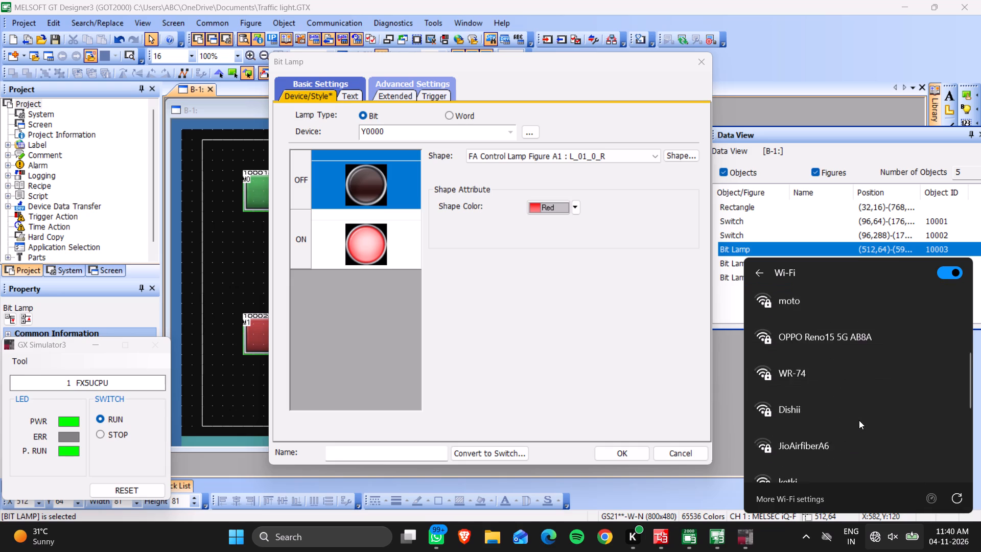
scroll(859, 420, "down", 11)
scroll(859, 420, "up", 10)
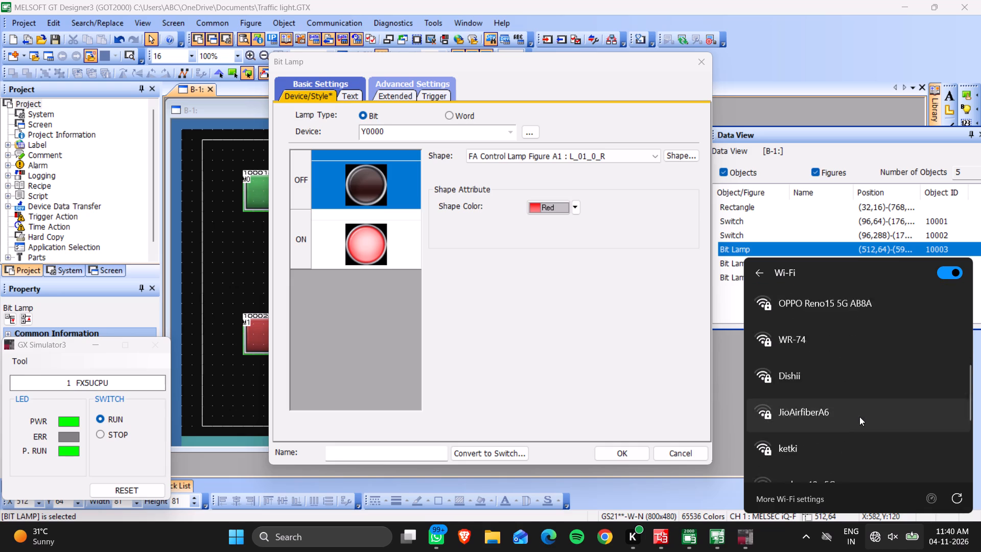
scroll(859, 417, "up", 9)
left_click(956, 490)
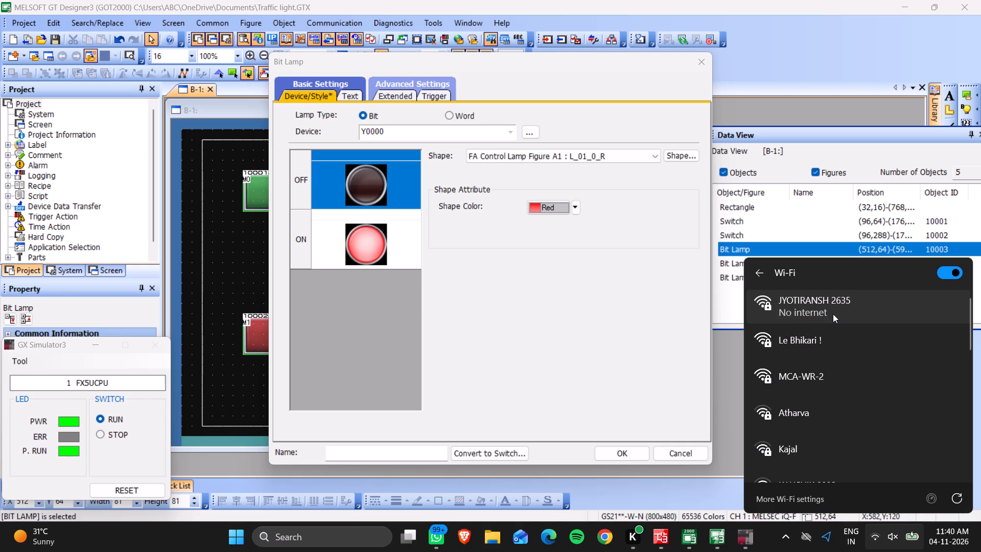
left_click(781, 56)
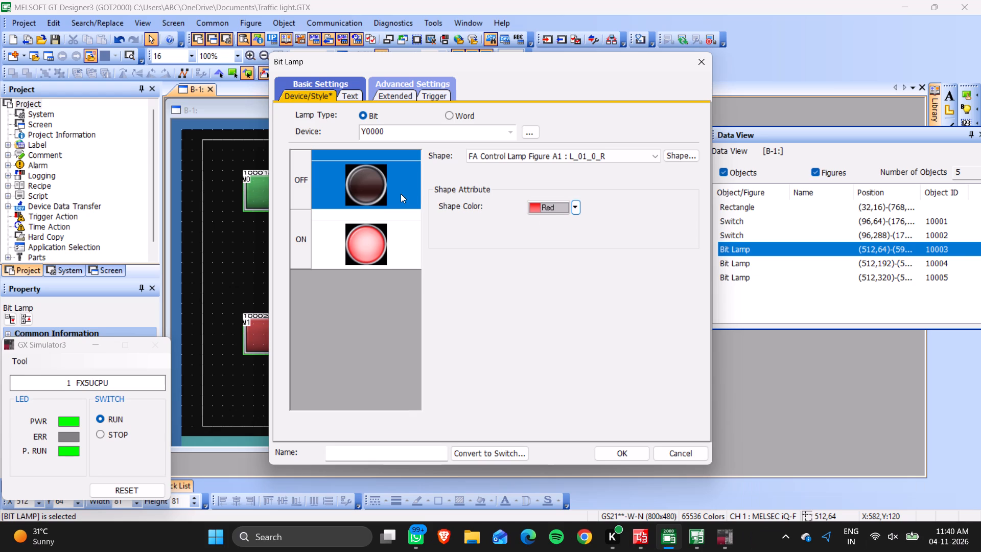
Select the OFF state of the Y0000 bit lamp and apply the lamp's settings.
left_click(383, 190)
left_click(616, 453)
Switch to GT Simulator3 and operate the green switch twice to check the lamps.
left_click(722, 545)
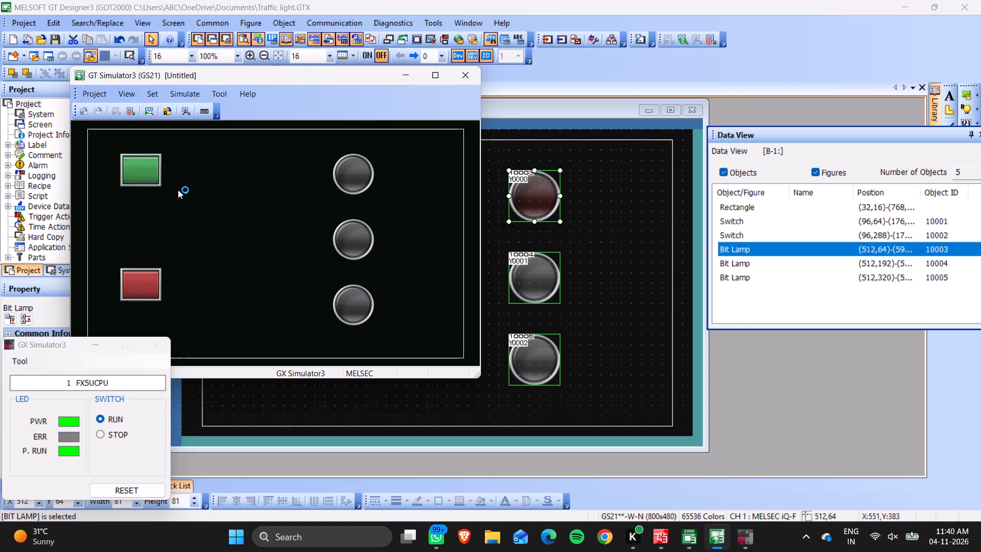
left_click(134, 170)
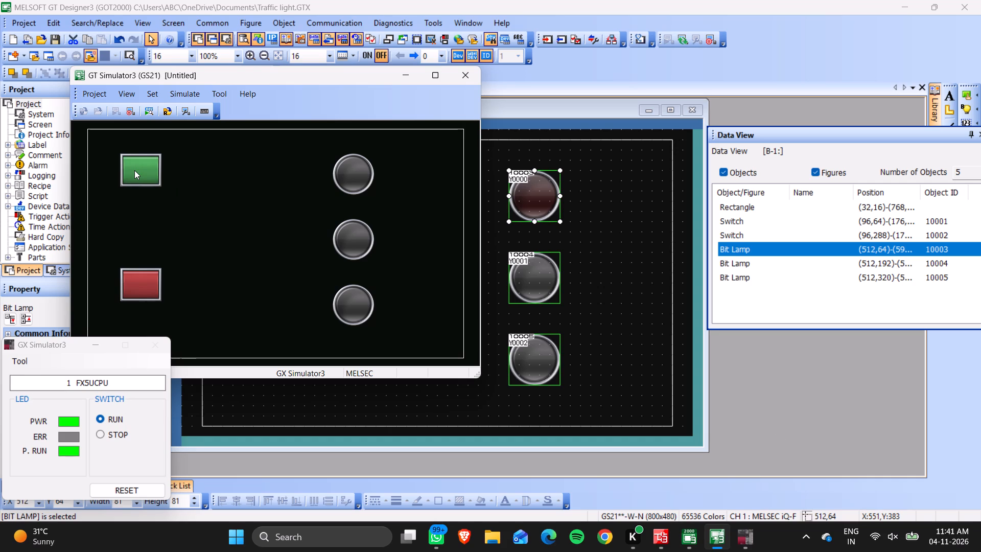
left_click(134, 170)
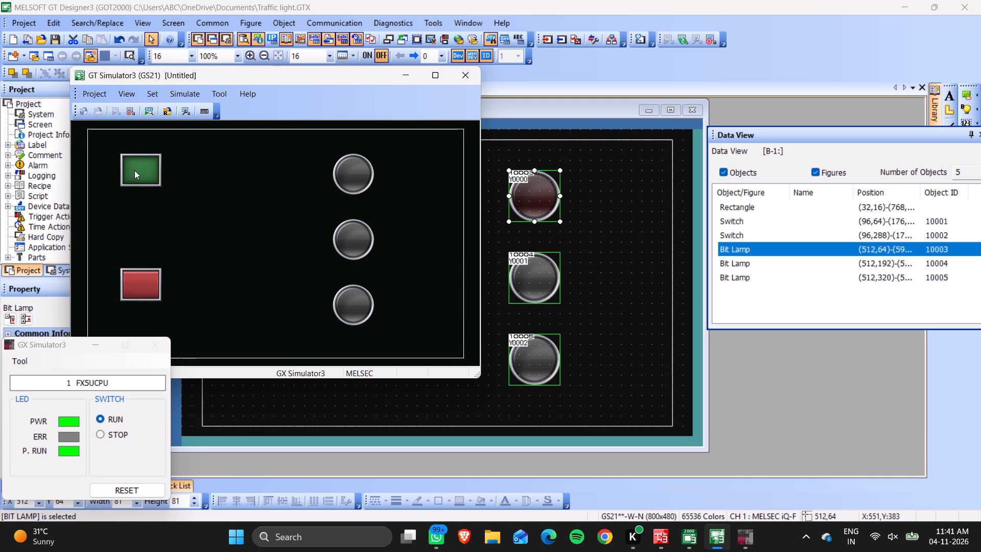
Bring up the GX Works3 ladder monitor behind GT Simulator3 and operate the green and red switches to observe the timers and outputs.
left_click(692, 539)
left_click(658, 541)
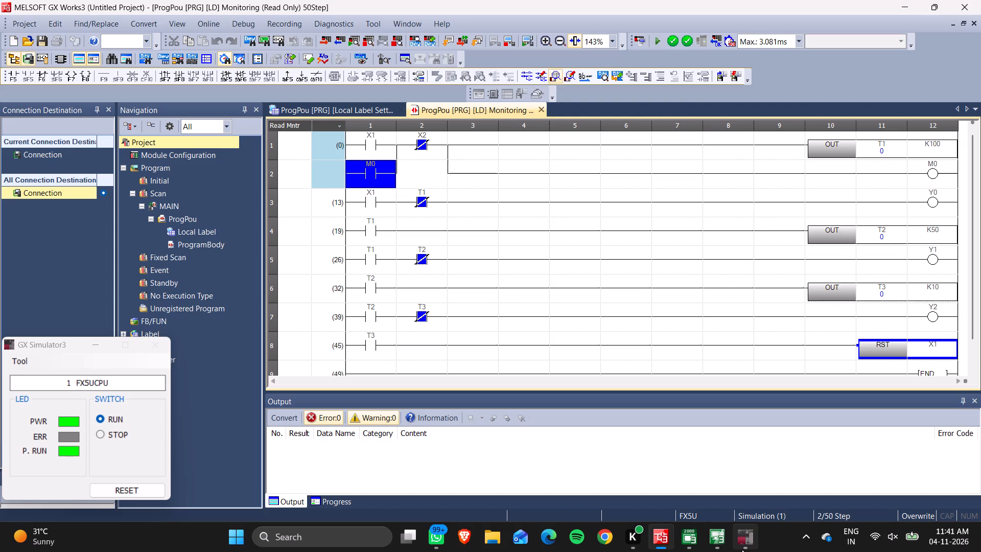
left_click(721, 544)
left_click(137, 168)
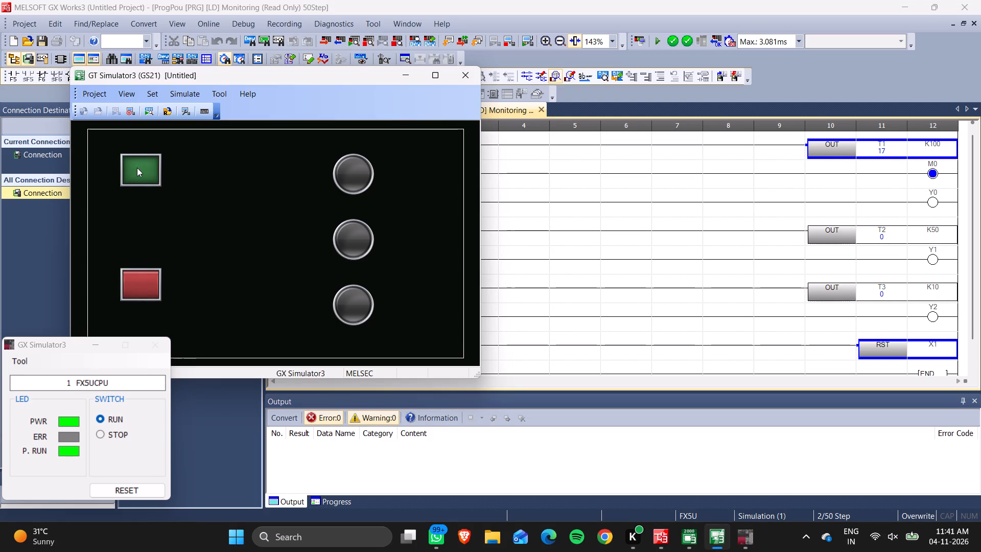
left_click(144, 279)
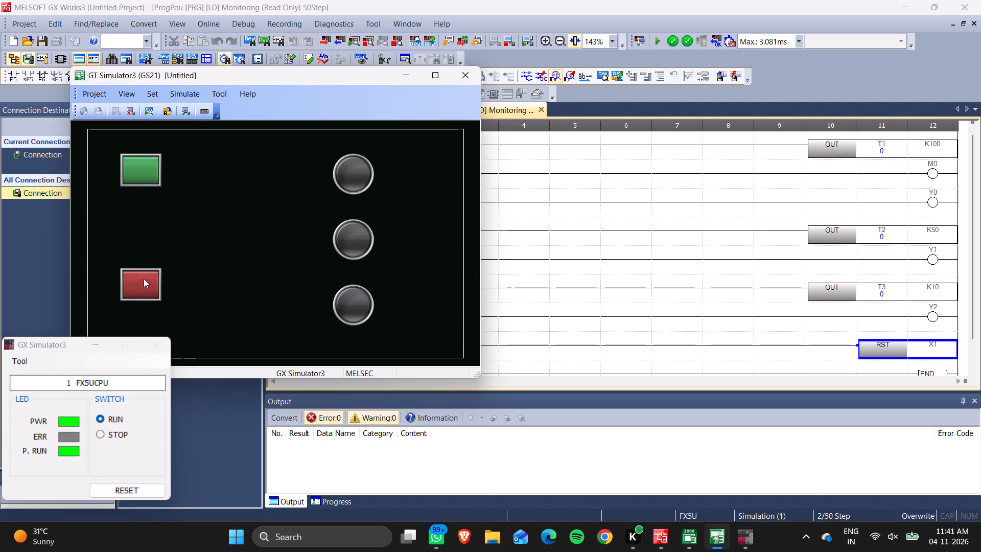
double_click(144, 279)
left_click(139, 172)
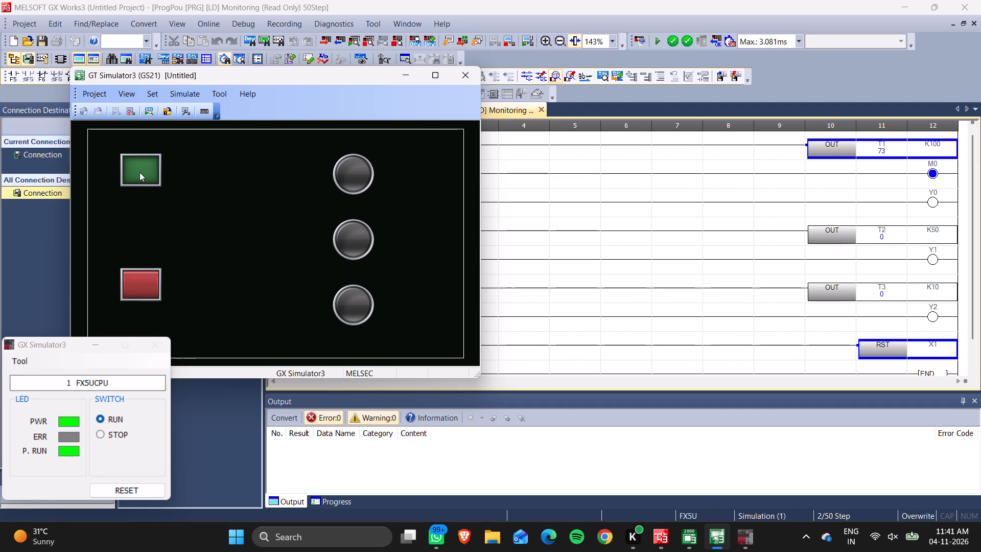
left_click(139, 172)
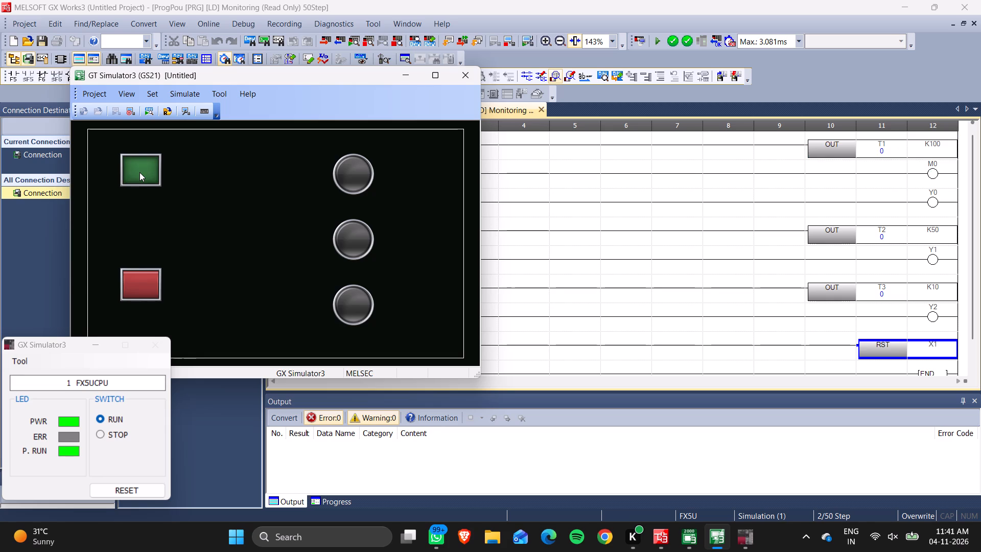
Switch to GT Designer3 and check the Y0000 bit lamp's device and style settings.
left_click(689, 539)
double_click(534, 199)
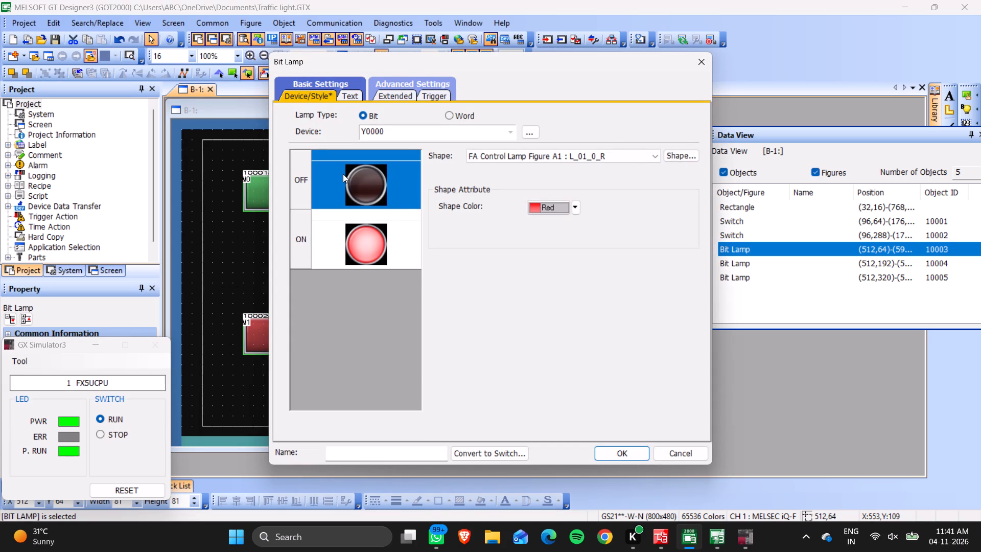
left_click(699, 66)
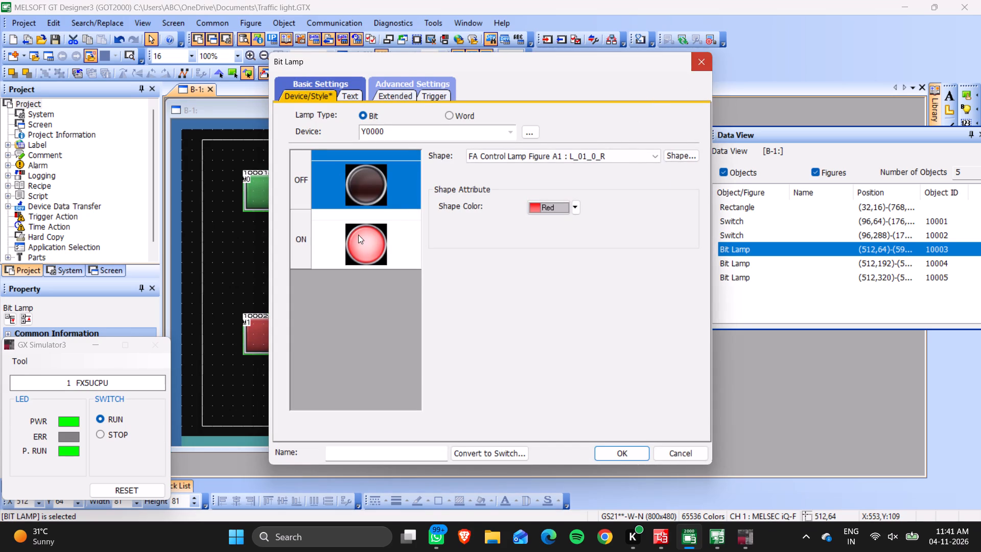
Add a momentary bit action for device X0 to the green switch.
double_click(278, 195)
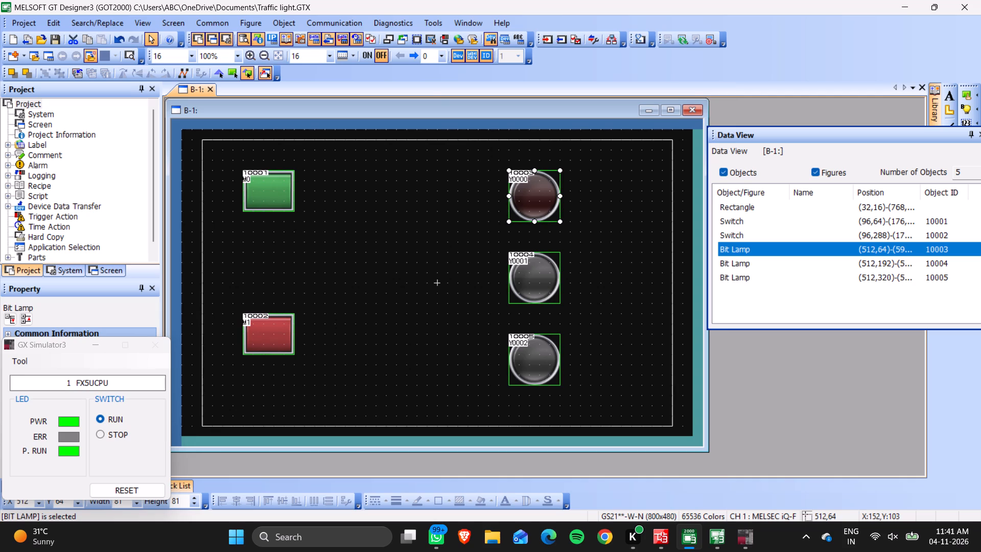
left_click(618, 119)
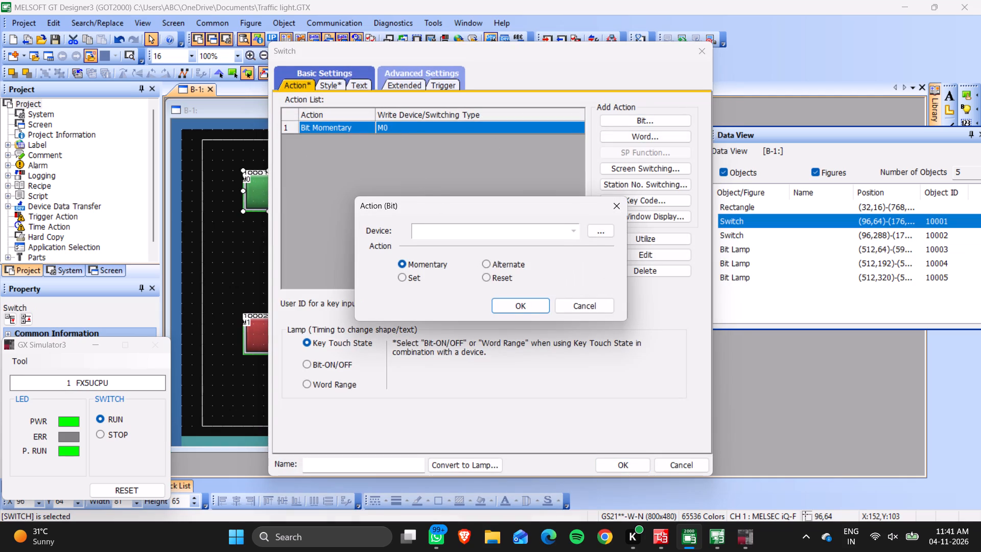
key("shift+x")
key("0")
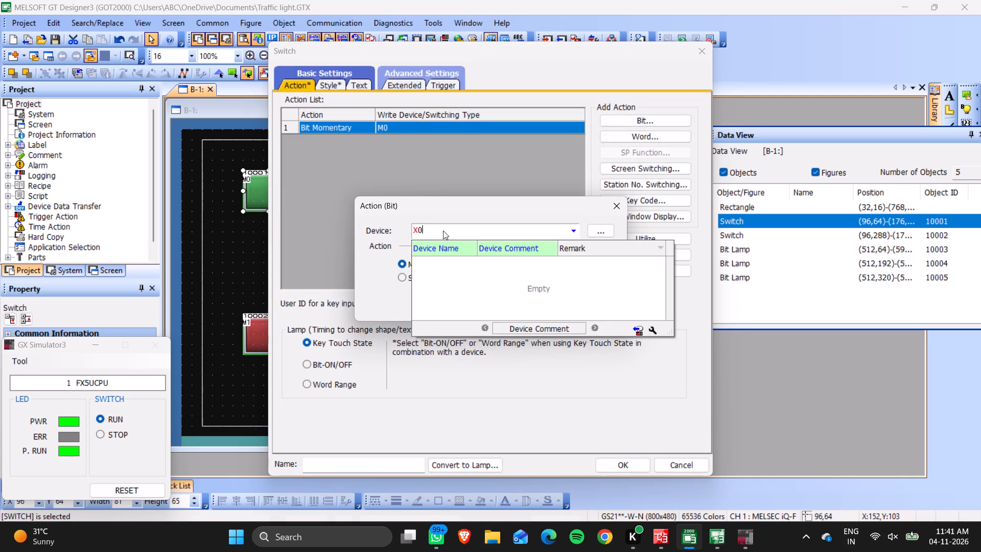
key("Return")
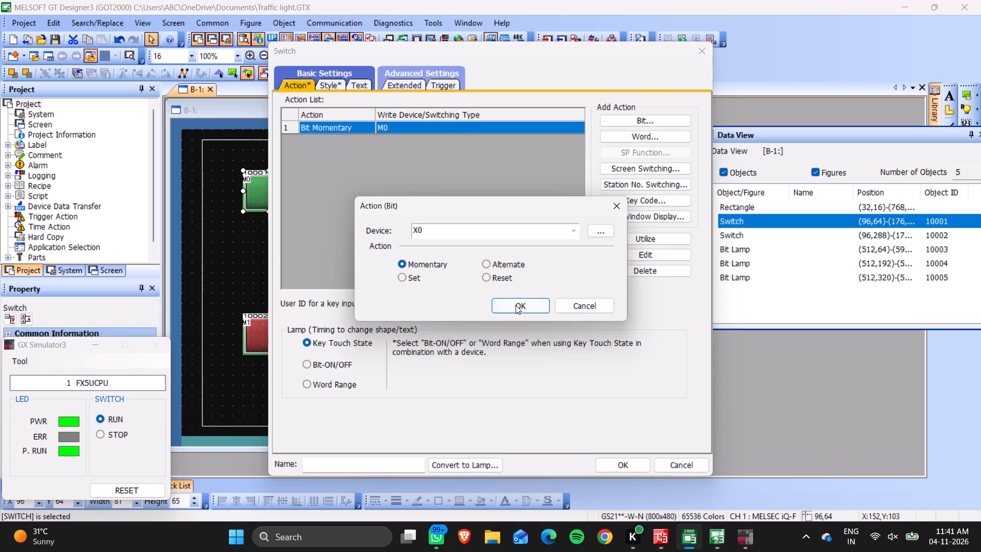
left_click(516, 304)
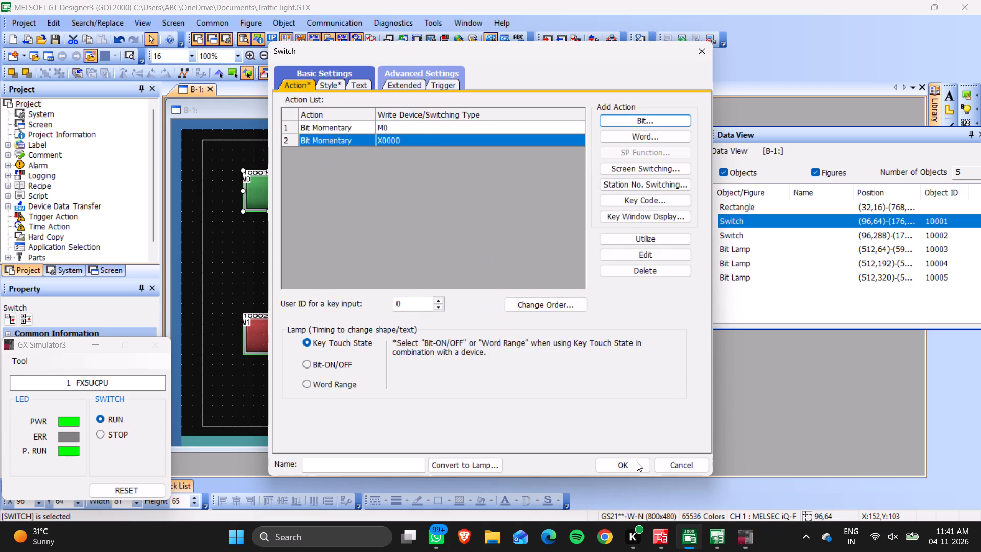
left_click(639, 467)
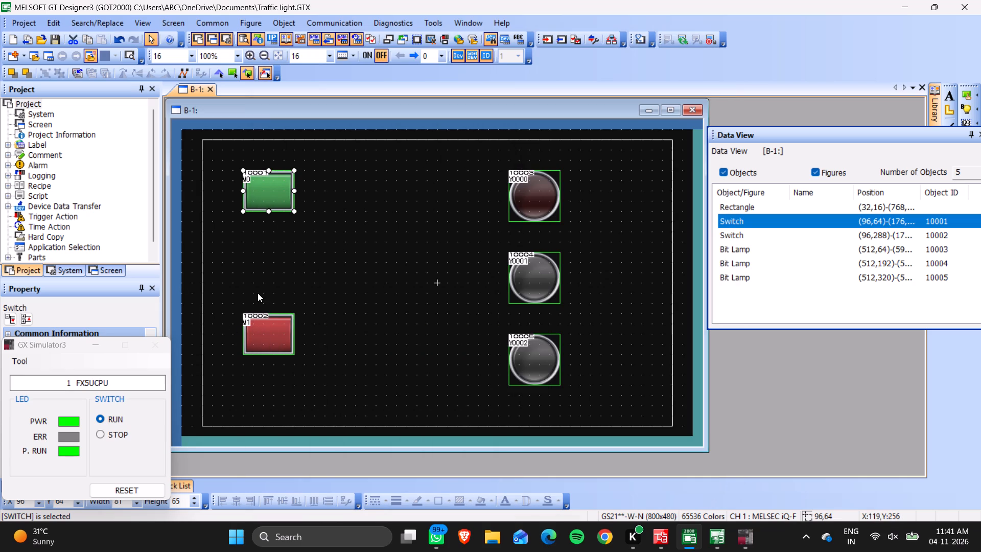
Reopen the green switch's settings and review its M0 and X0000 bit actions.
double_click(263, 186)
left_click(386, 125)
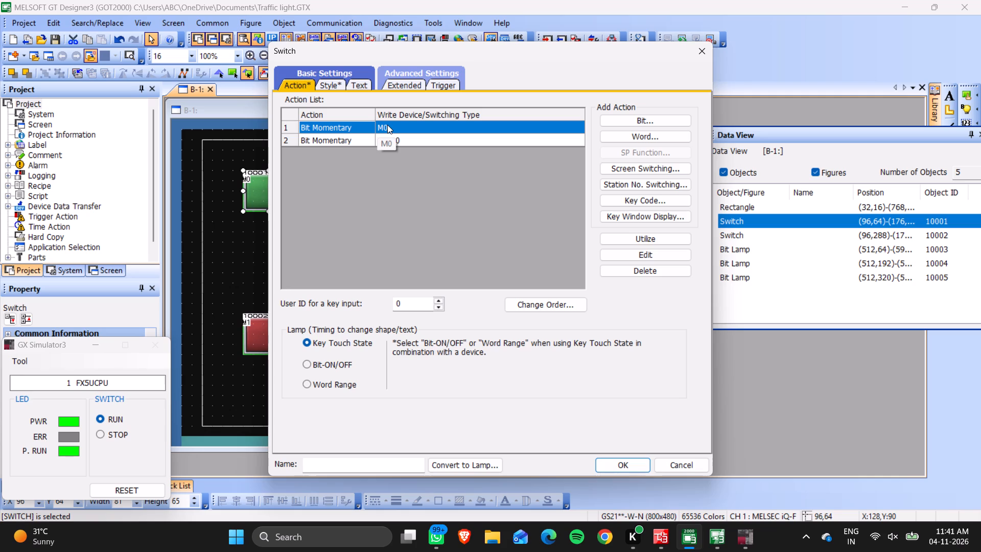
left_click(387, 125)
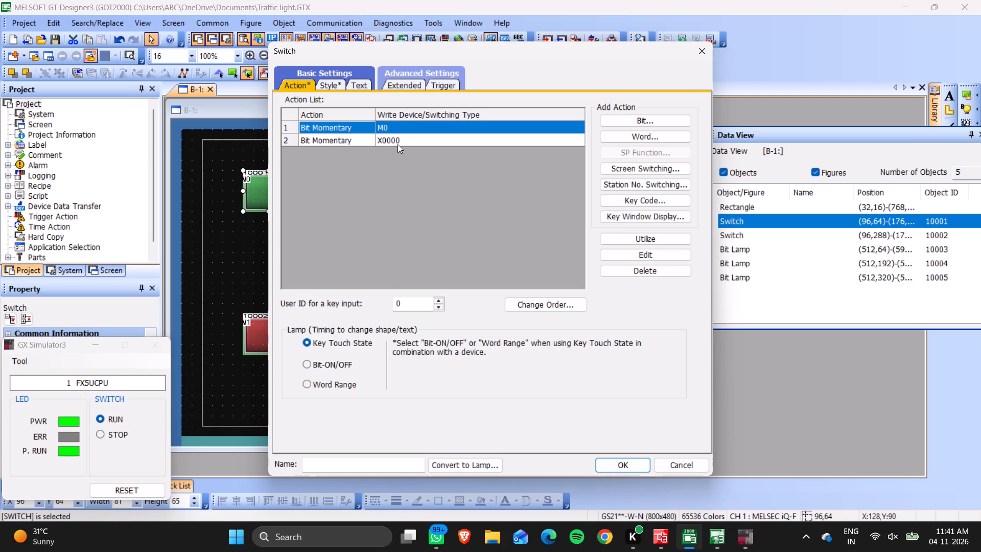
double_click(401, 140)
left_click(519, 305)
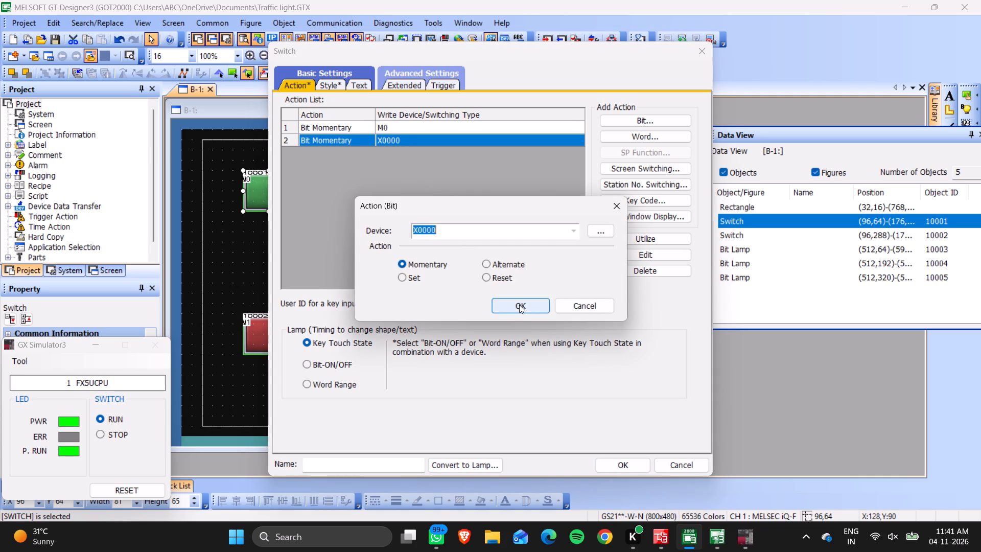
left_click(625, 469)
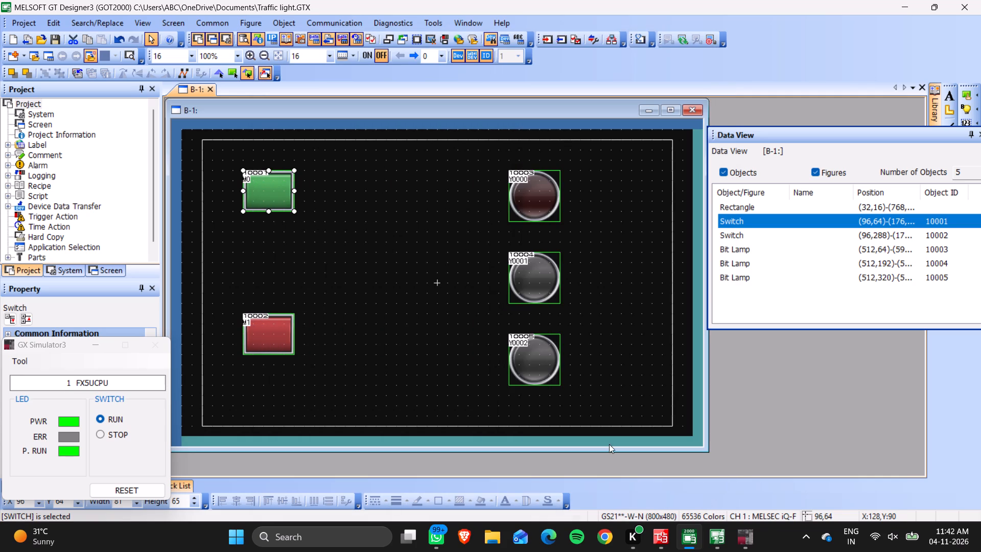
Delete the M0 bit momentary action from the green switch.
double_click(275, 203)
left_click(396, 125)
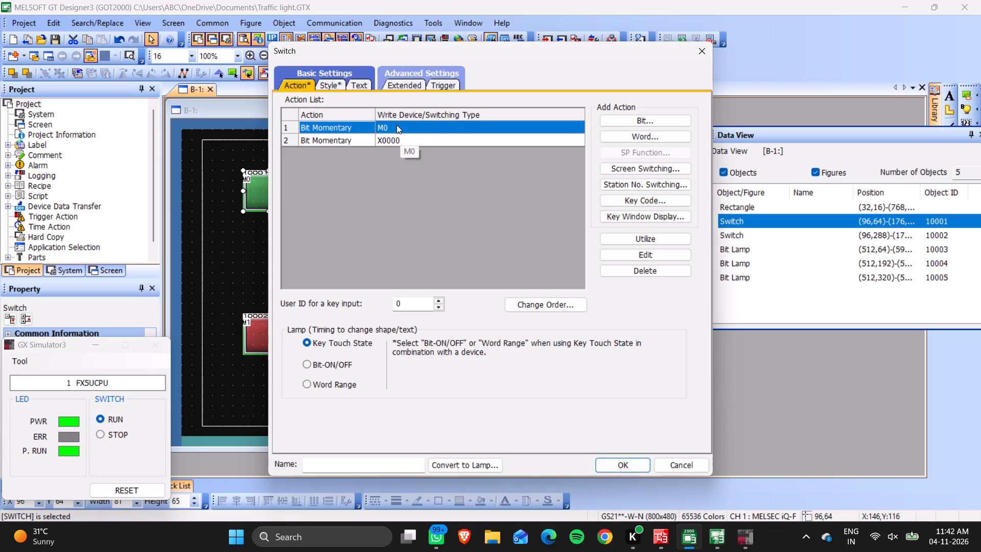
right_click(390, 127)
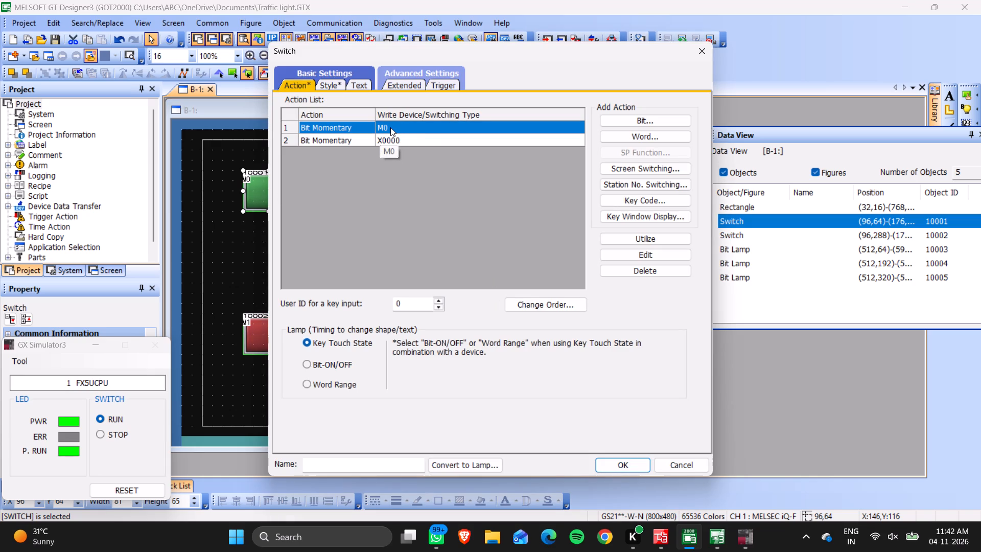
left_click(390, 127)
left_click_drag(390, 127, 342, 122)
left_click(341, 121)
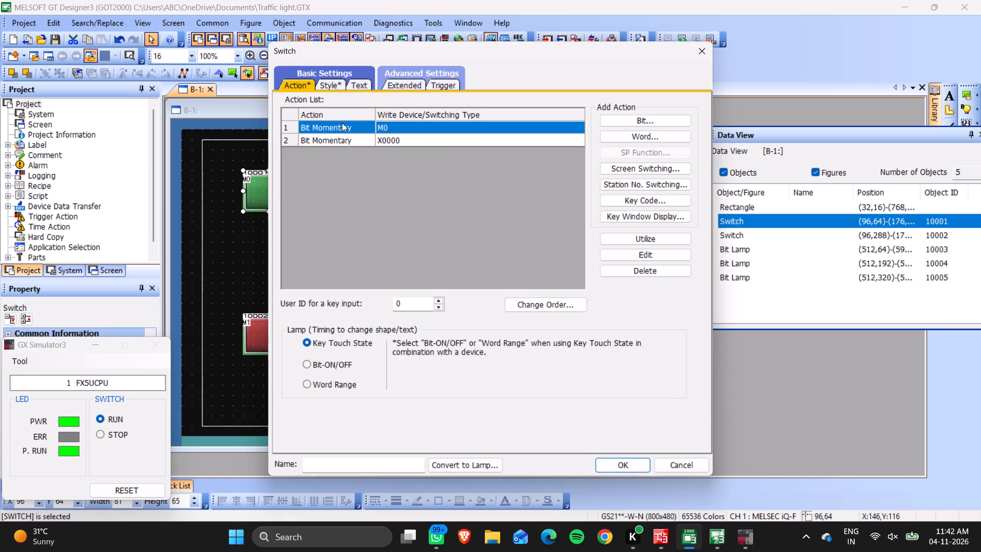
left_click(412, 127)
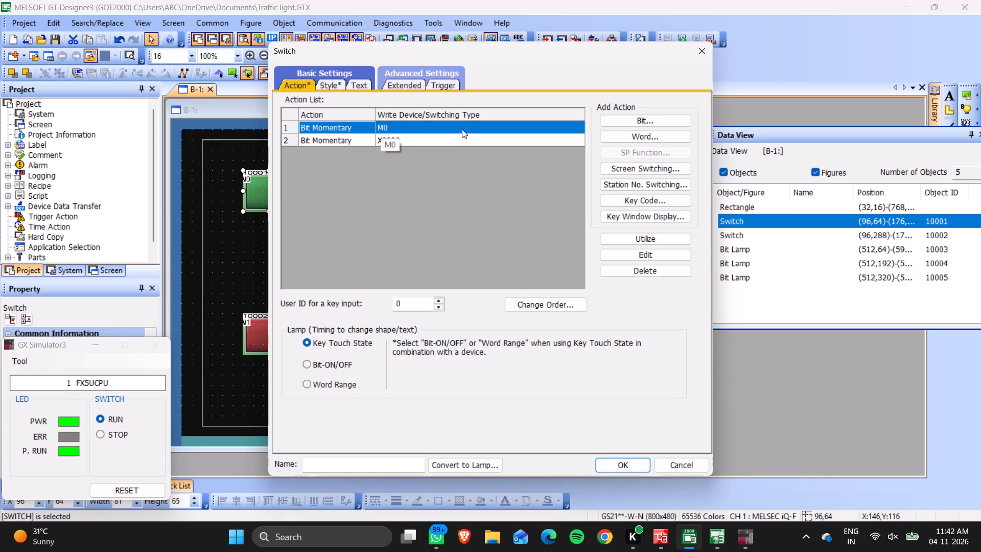
left_click(657, 272)
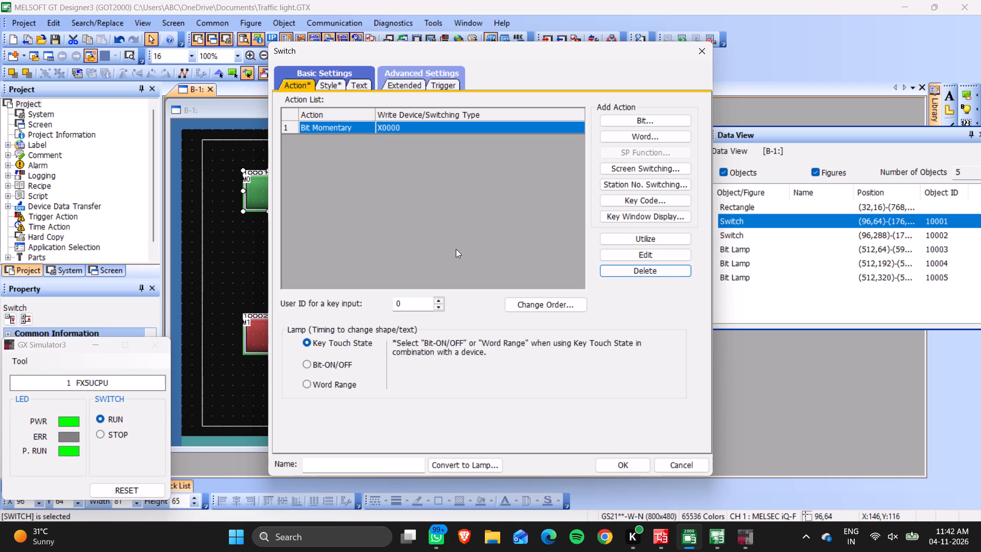
left_click(622, 463)
Replace the red switch's M1 action with a momentary bit action for device X1.
double_click(279, 337)
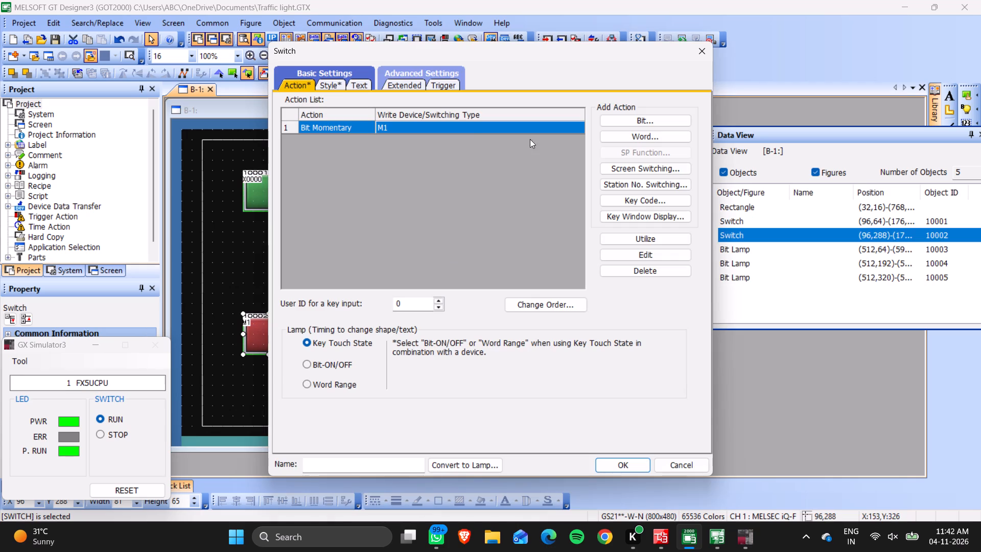
left_click(629, 269)
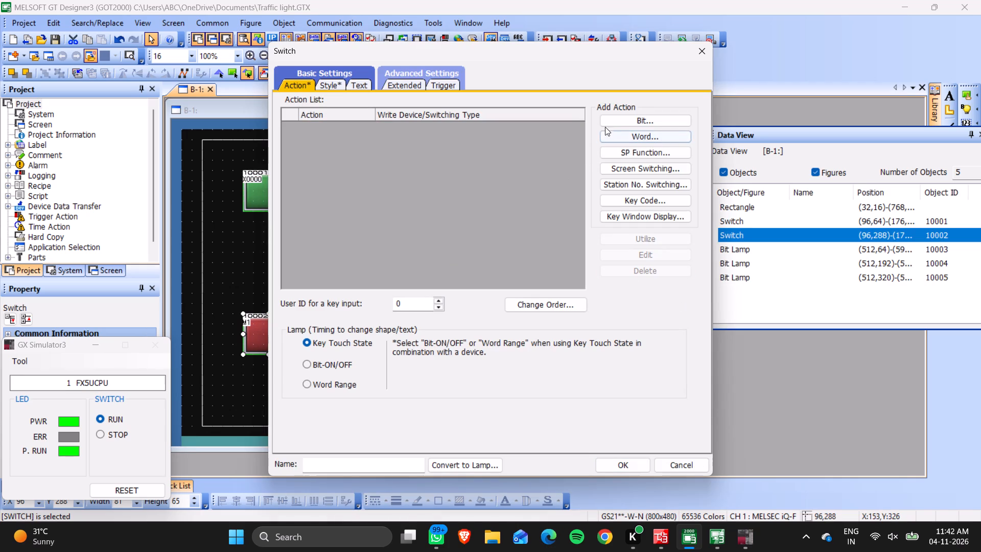
left_click(610, 121)
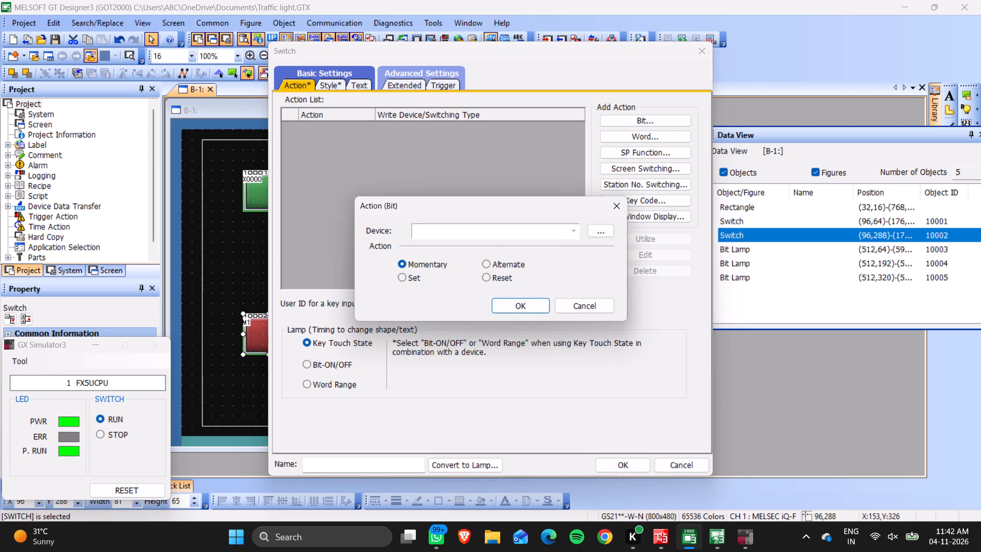
key("shift+x")
key("1")
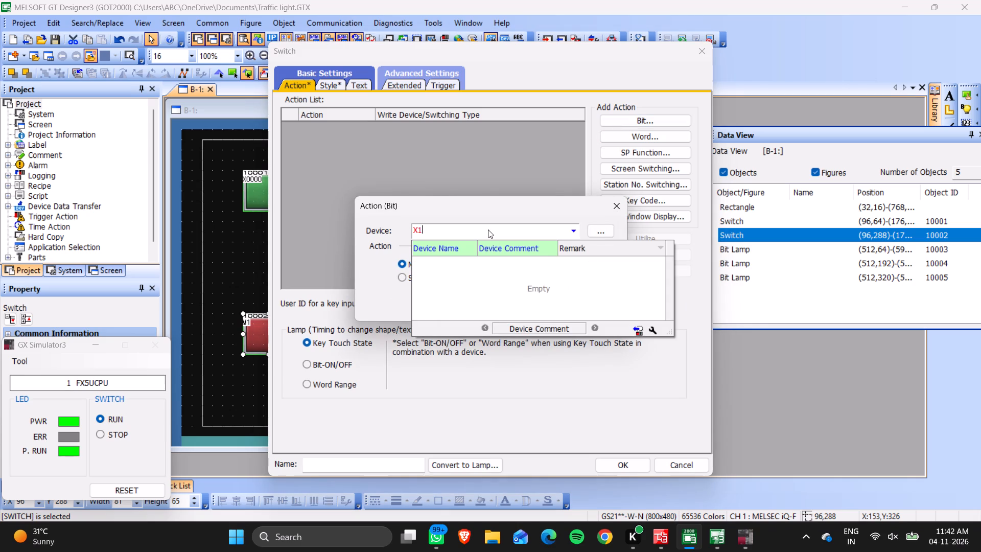
key("Return")
left_click(497, 307)
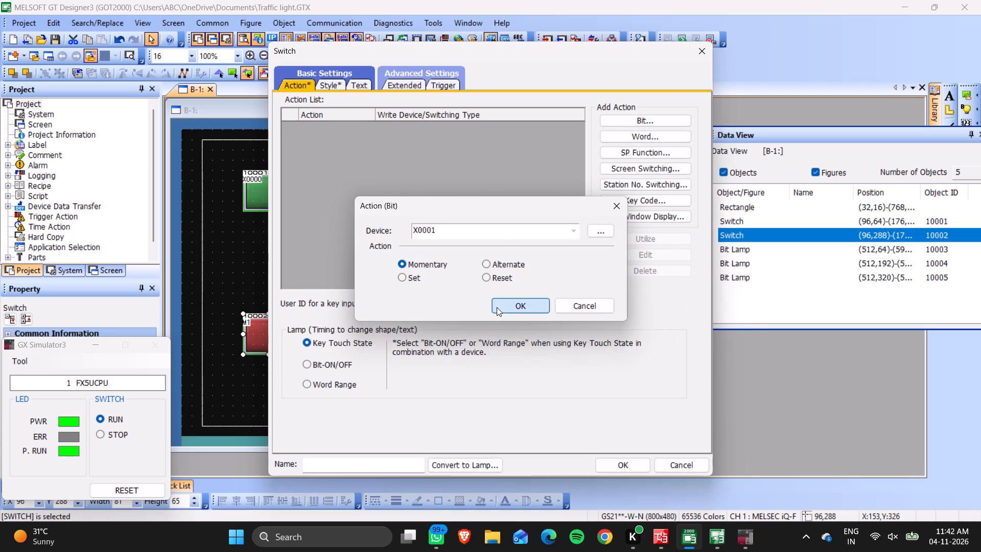
left_click(621, 468)
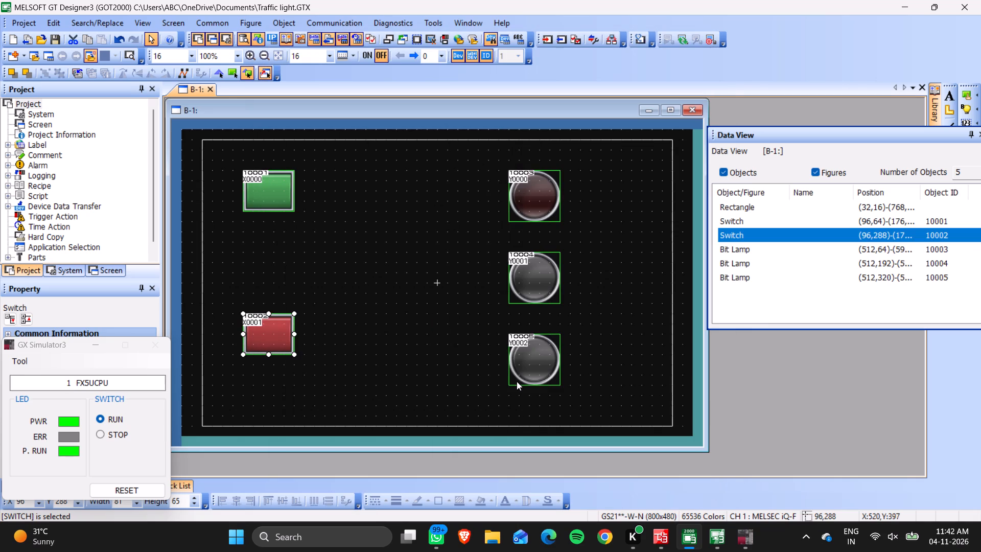
Switch to GT Simulator3 and operate the green and red switches to test the lamps.
left_click(743, 540)
left_click(720, 545)
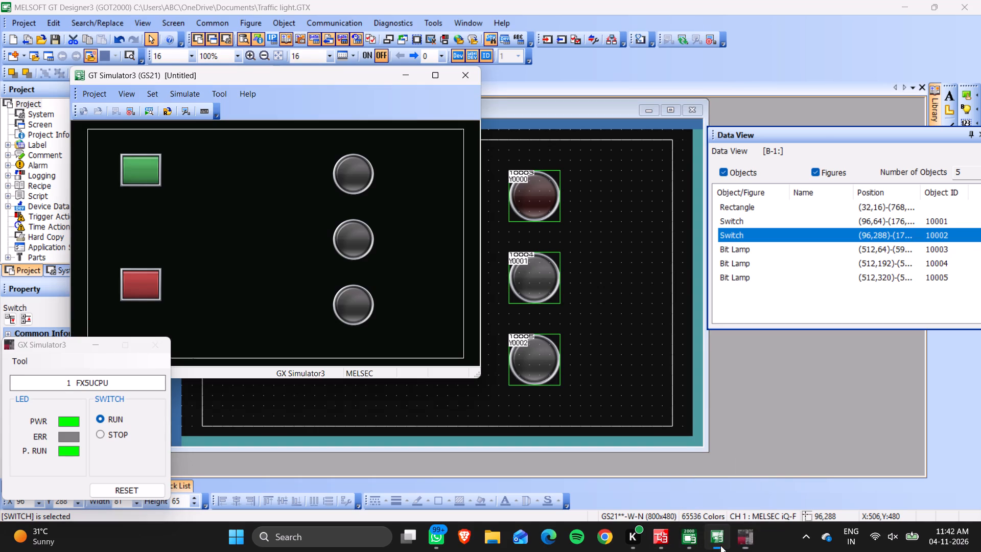
left_click(149, 175)
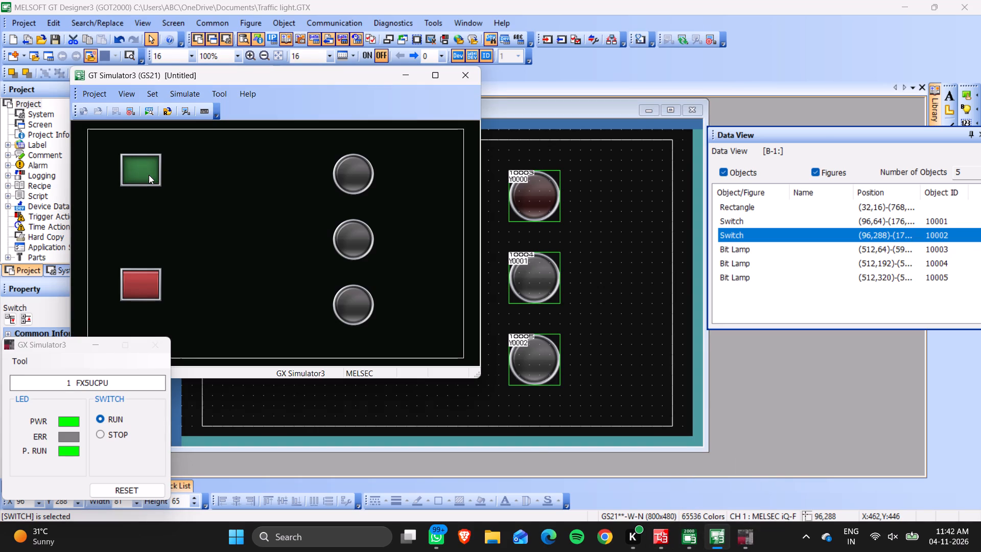
left_click(140, 164)
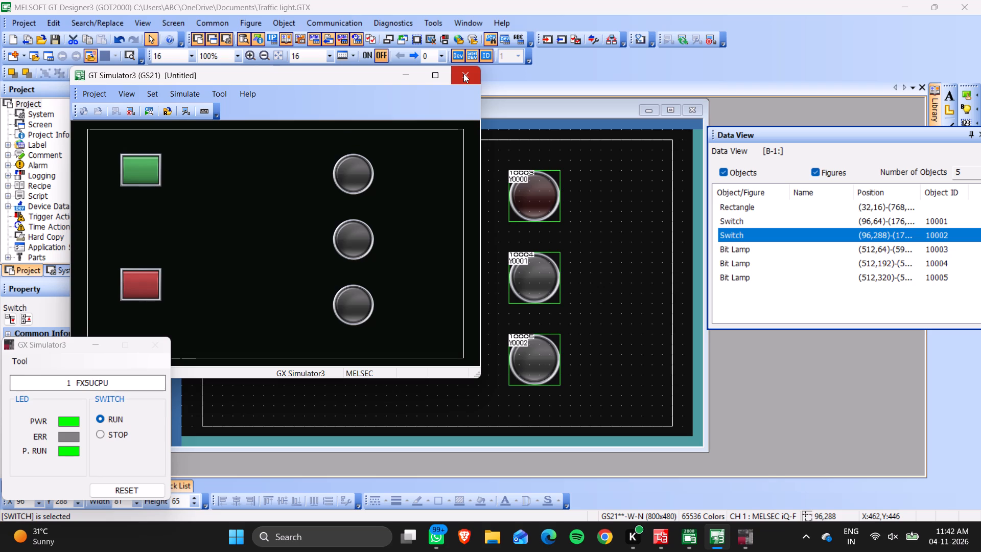
left_click(144, 281)
triple_click(144, 281)
left_click(139, 172)
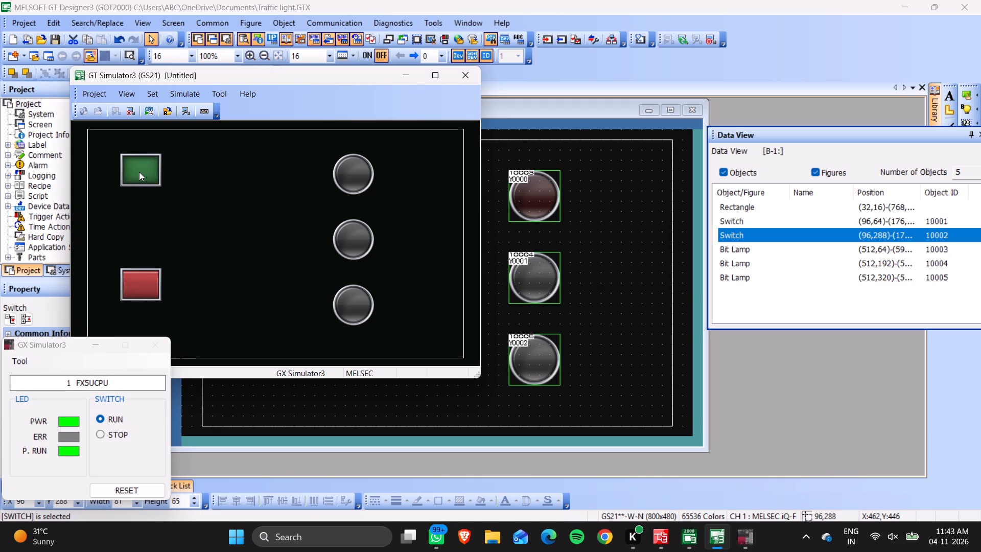
Close GT Simulator3.
left_click(455, 74)
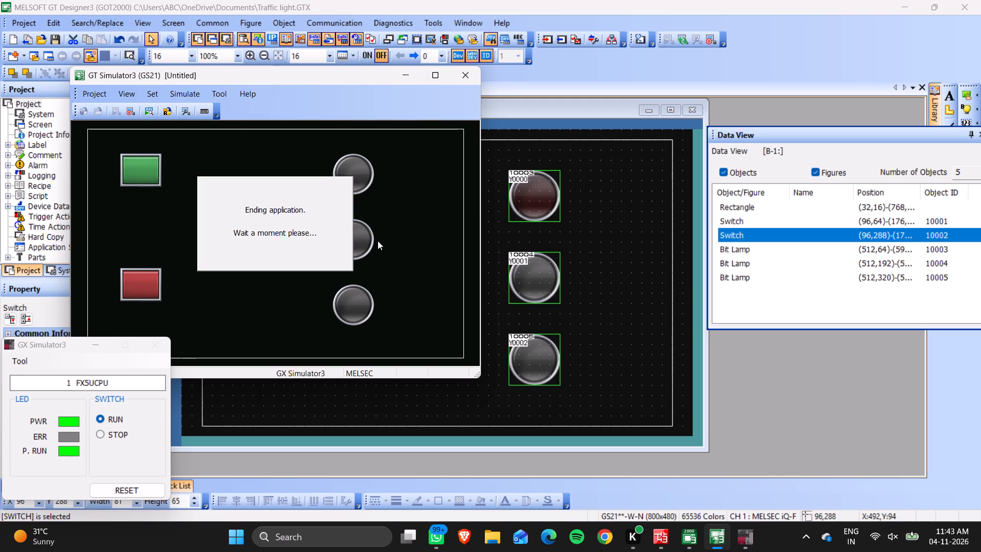
Open the Y0000 bit lamp's settings in GT Designer3.
double_click(520, 192)
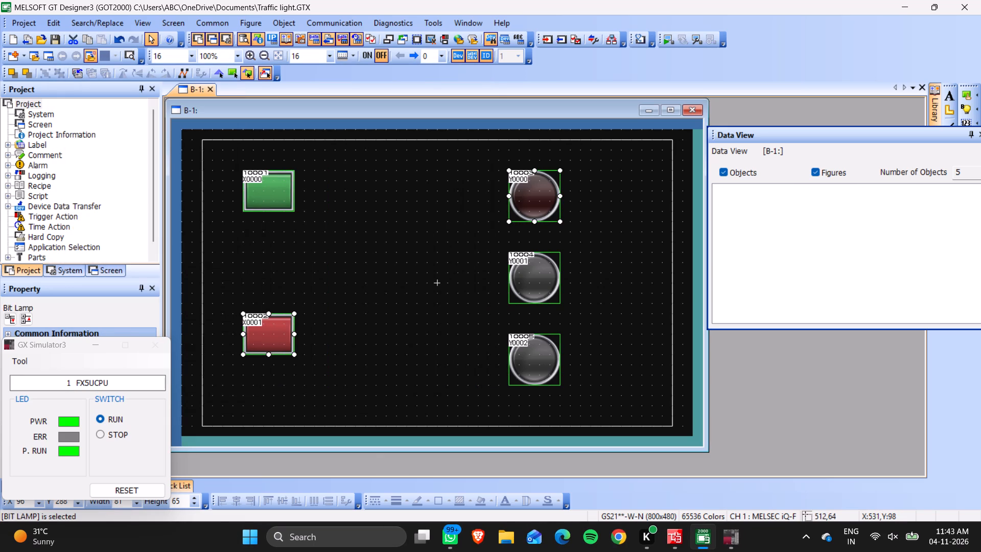
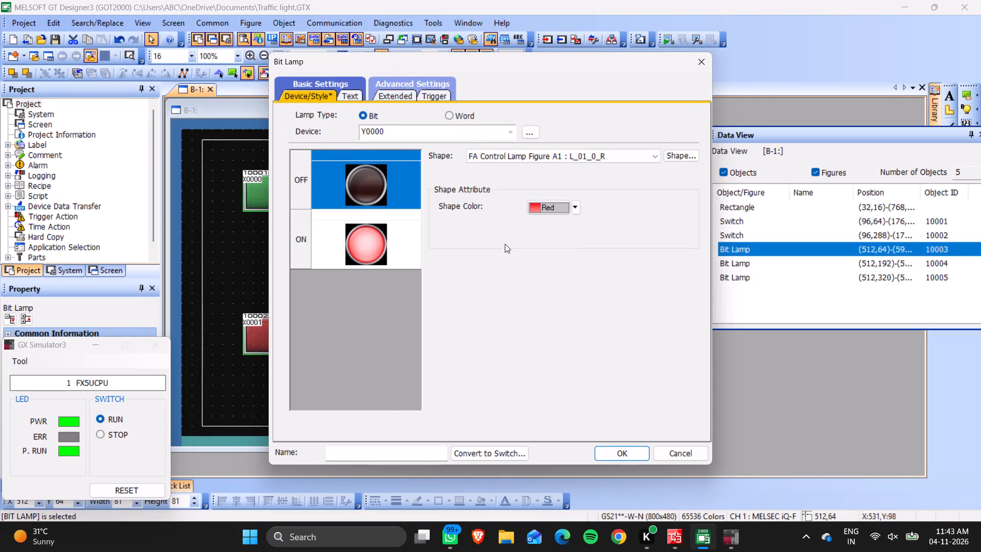
Set the blink of the Y0000 bit lamp's ON state to None and apply the lamp settings.
left_click(368, 190)
left_click(371, 245)
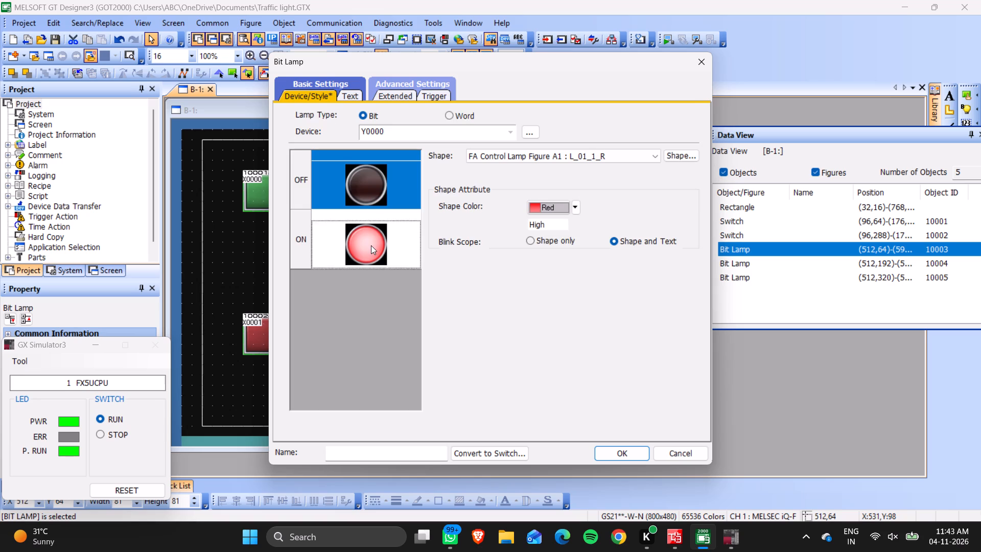
left_click(555, 220)
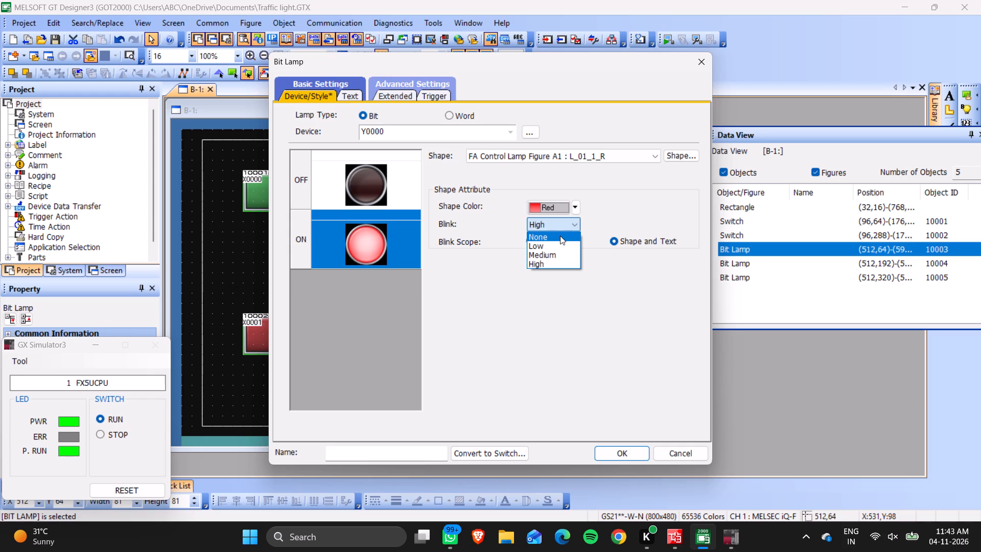
left_click(560, 236)
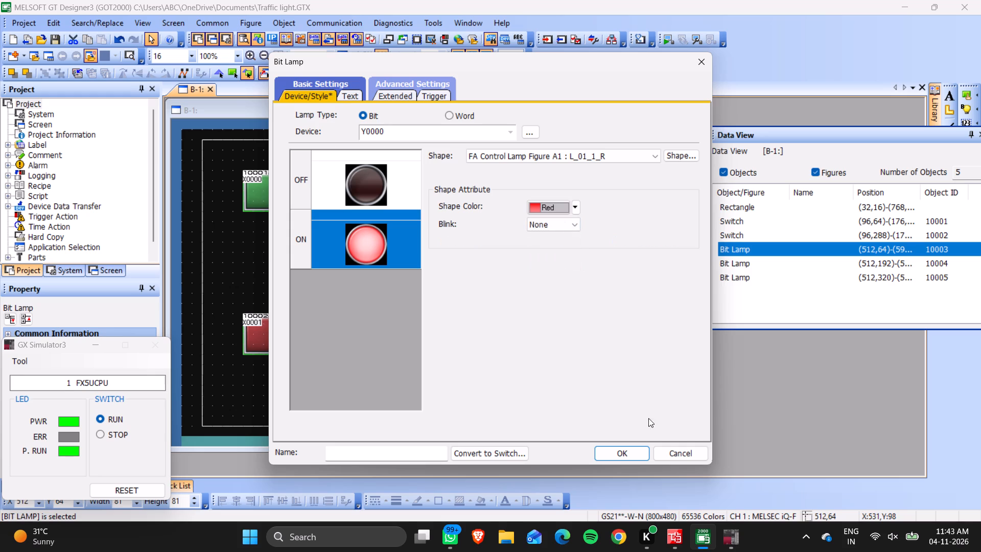
left_click(628, 451)
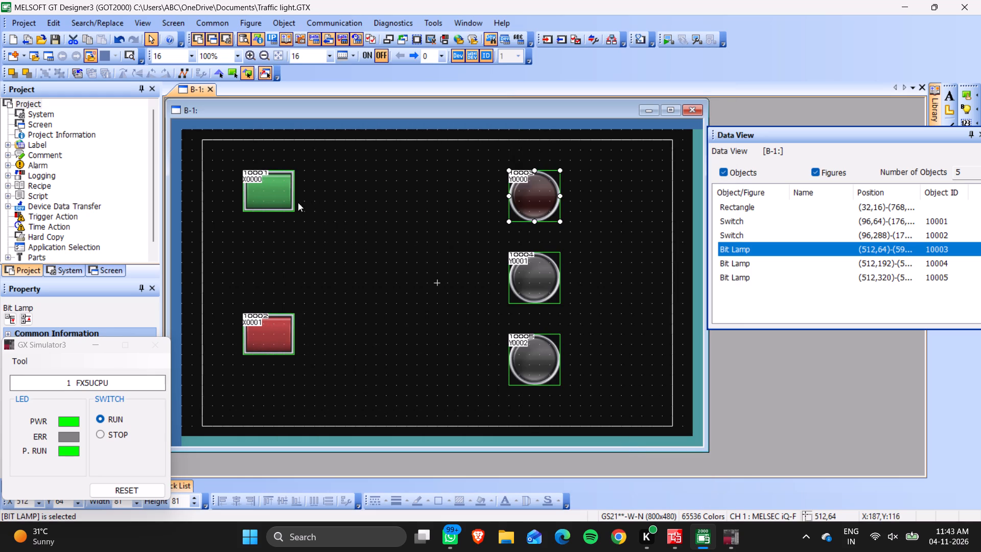
Simulate the screen in GT Simulator3, operating the red switch and the green switch to test the lamps, and close the simulator.
left_click(276, 193)
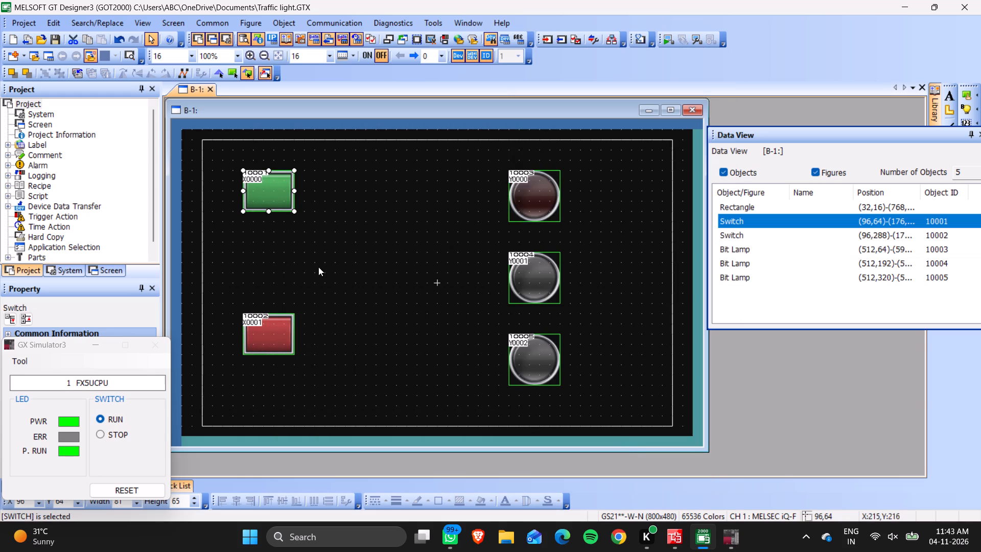
left_click(395, 314)
left_click(668, 39)
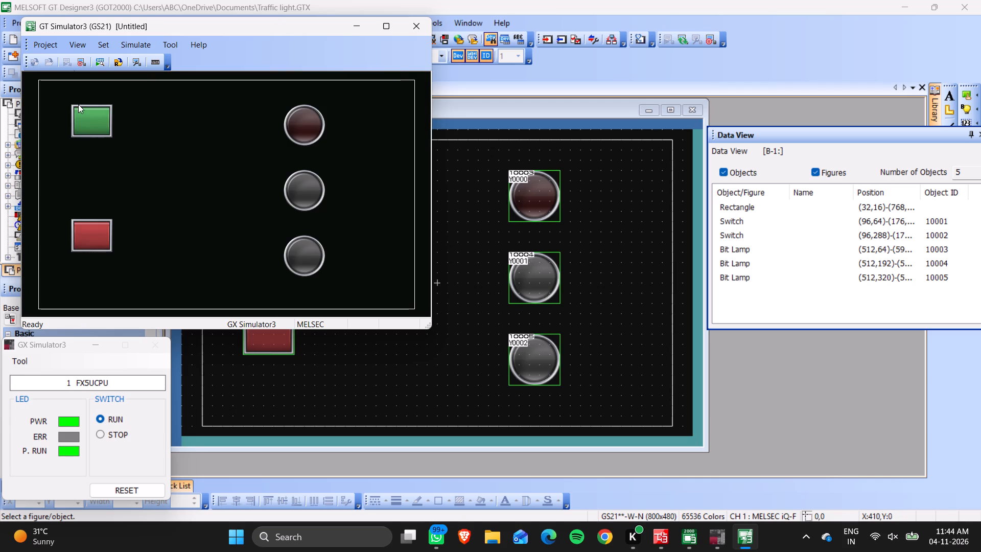
left_click(97, 234)
left_click(97, 234)
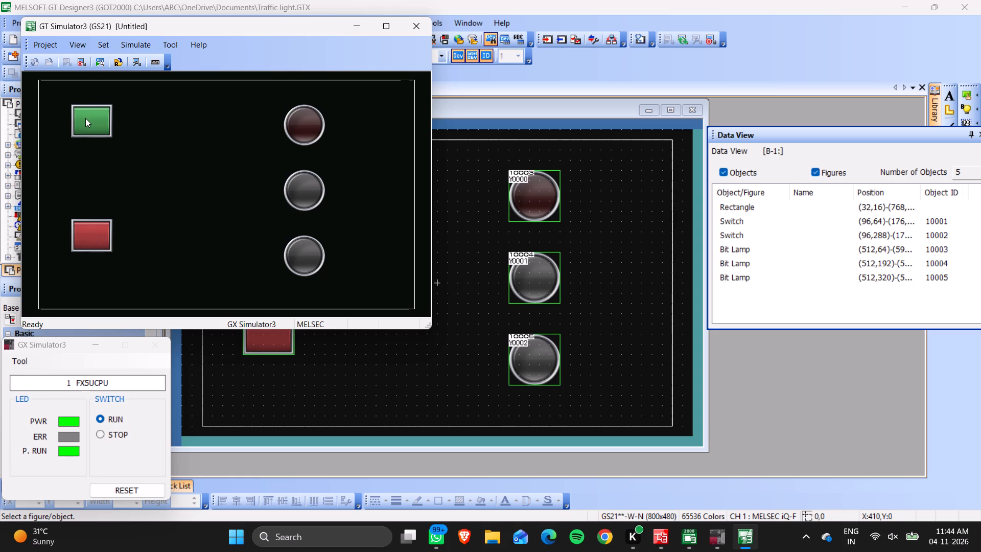
left_click(85, 119)
left_click(413, 30)
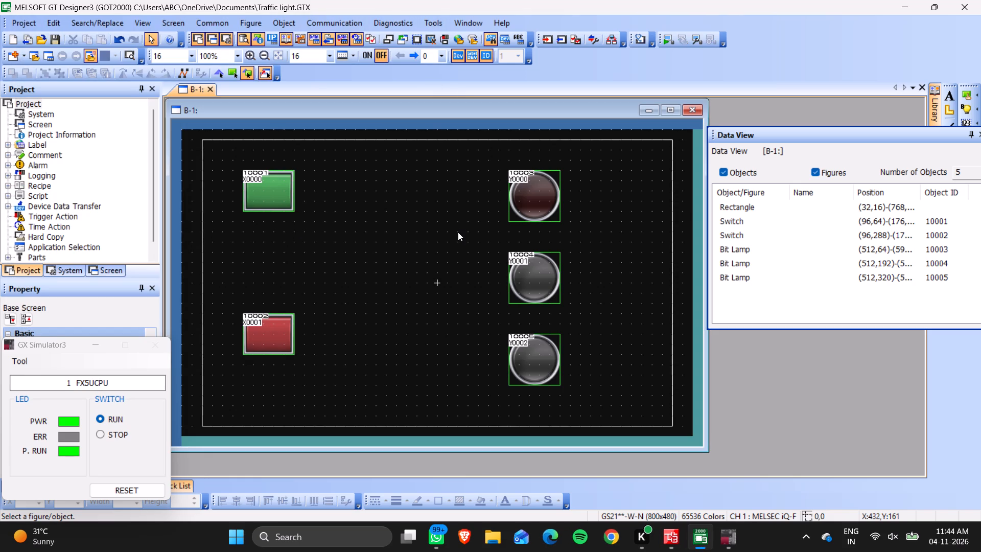
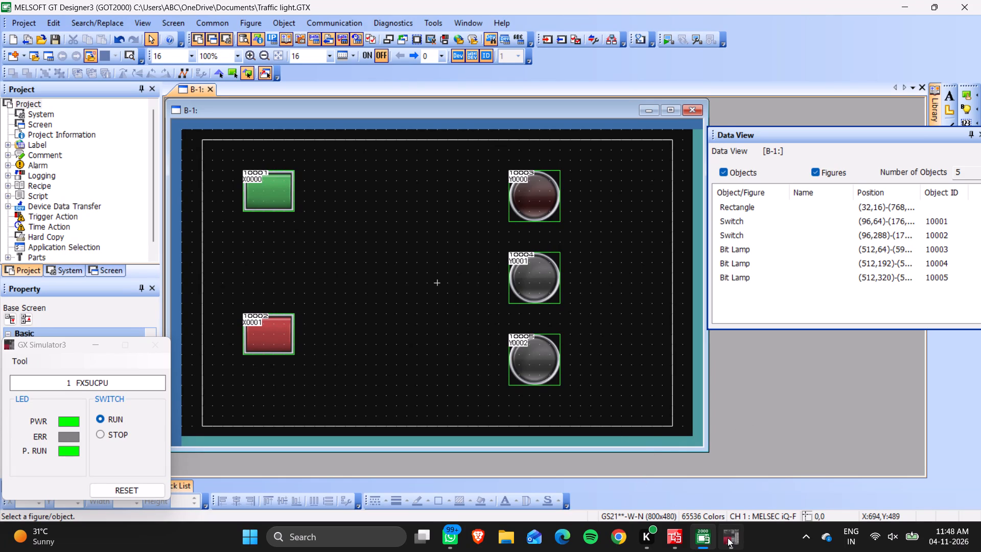
Start GT Simulator3 for the B-1 traffic light screen from GT Designer3.
left_click(670, 539)
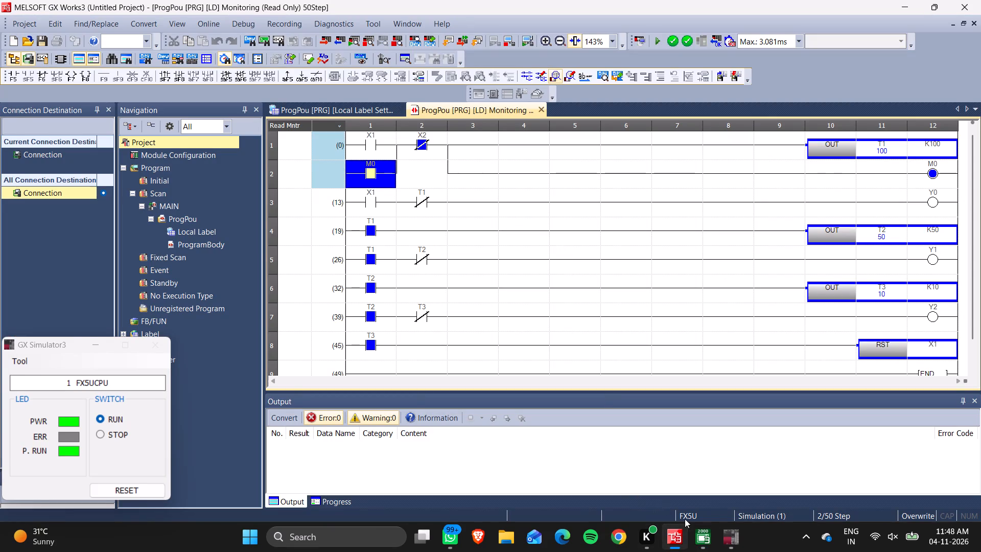
left_click(697, 539)
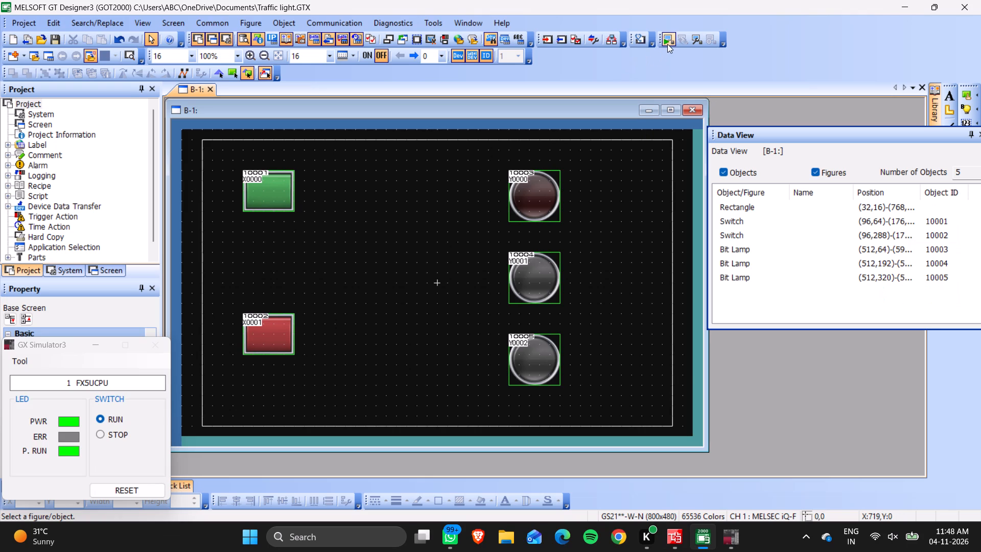
left_click(668, 43)
Switch to GX Works3 and toggle the X1 contact in the first rung of the monitored ladder program.
left_click(683, 541)
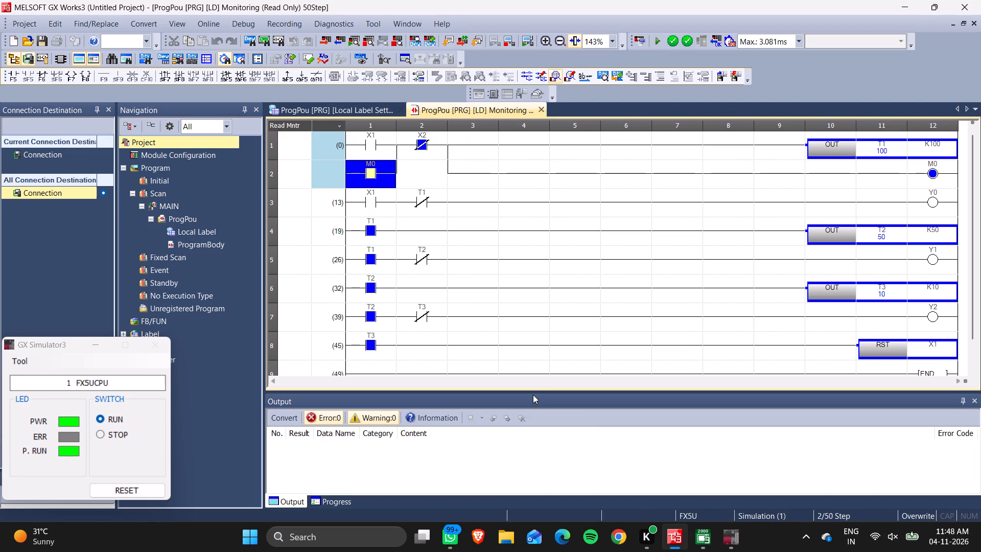
left_click(377, 151)
key("shift+Return")
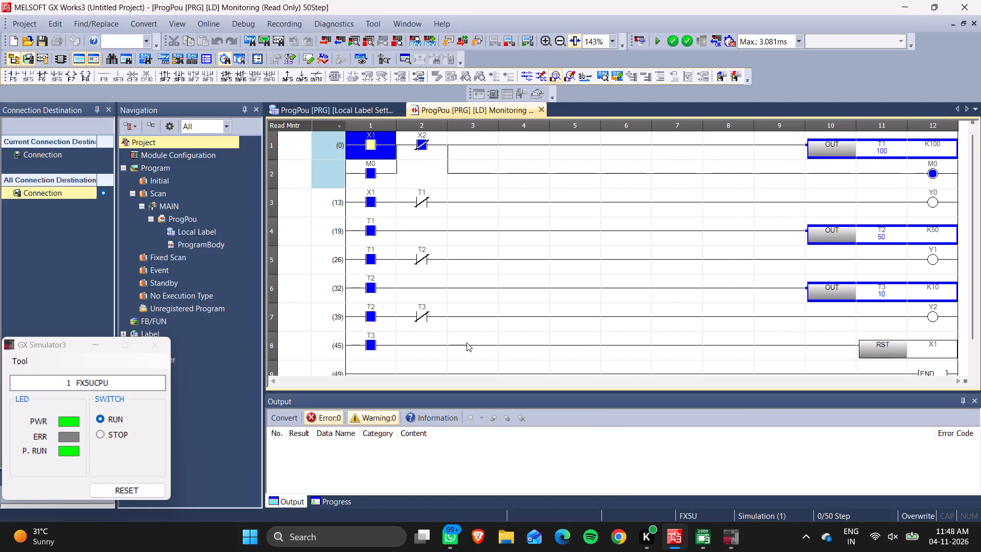
scroll(497, 348, "down", 3)
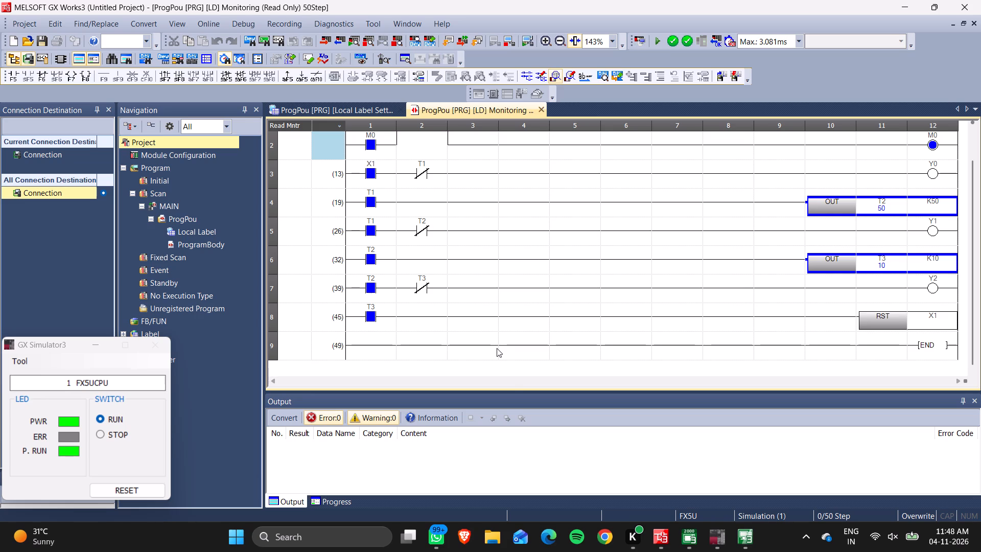
Switch to GT Simulator3 and operate the green and red switches repeatedly to test the lamps against the monitored ladder.
left_click(746, 536)
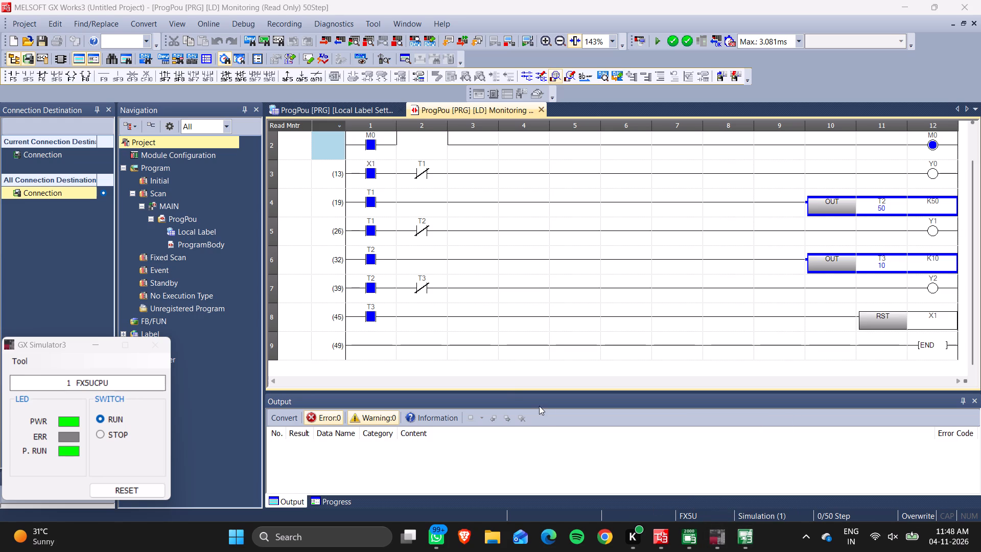
left_click(742, 535)
left_click(742, 535)
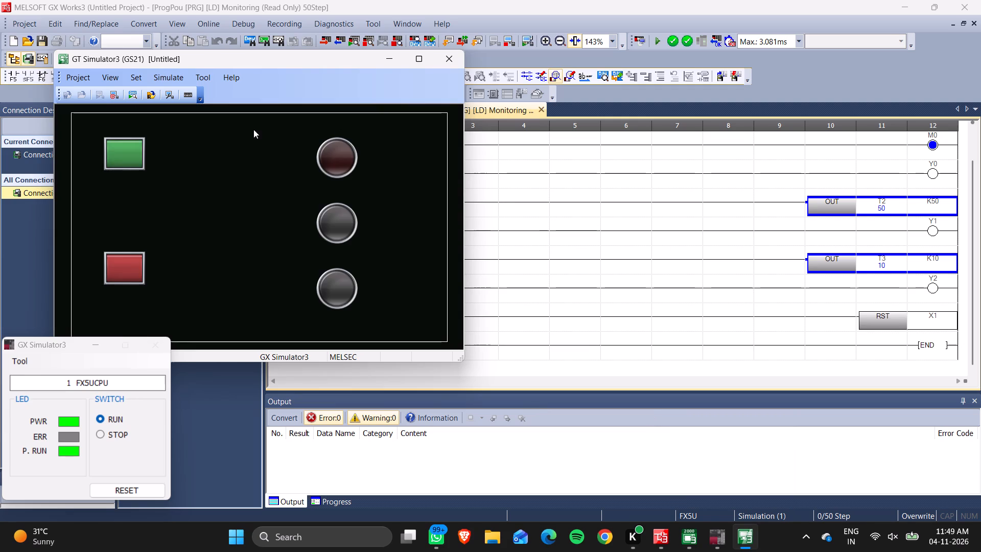
left_click(120, 155)
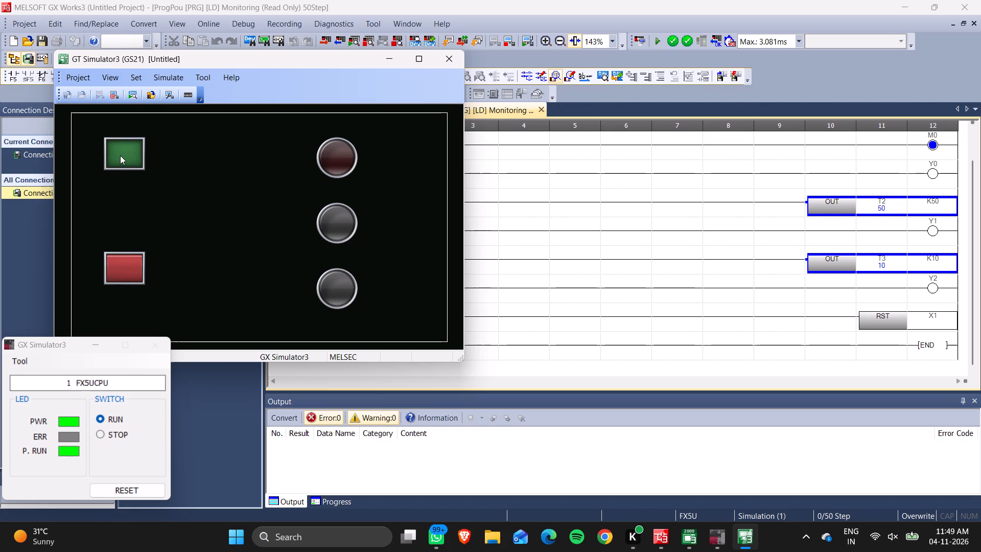
left_click(120, 155)
scroll(667, 275, "up", 3)
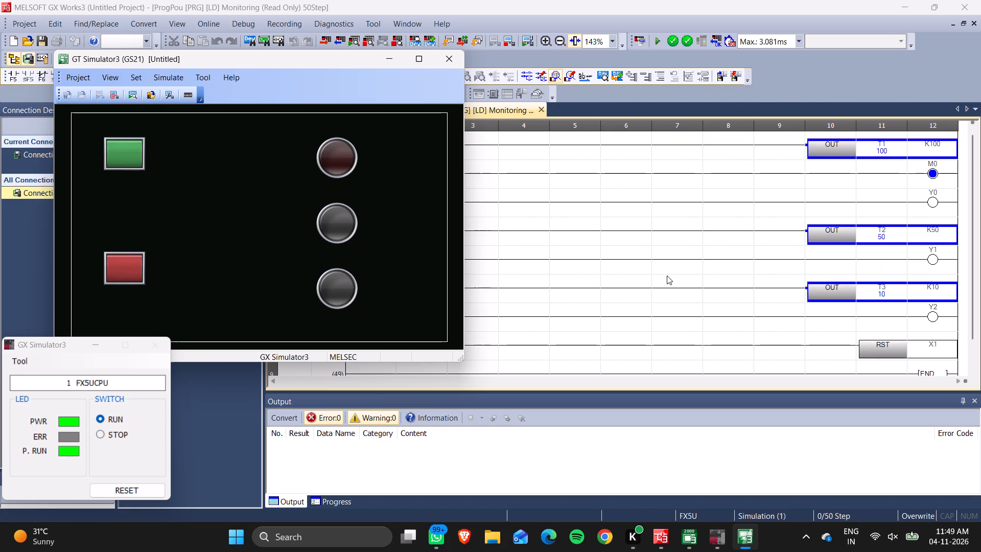
left_click(122, 155)
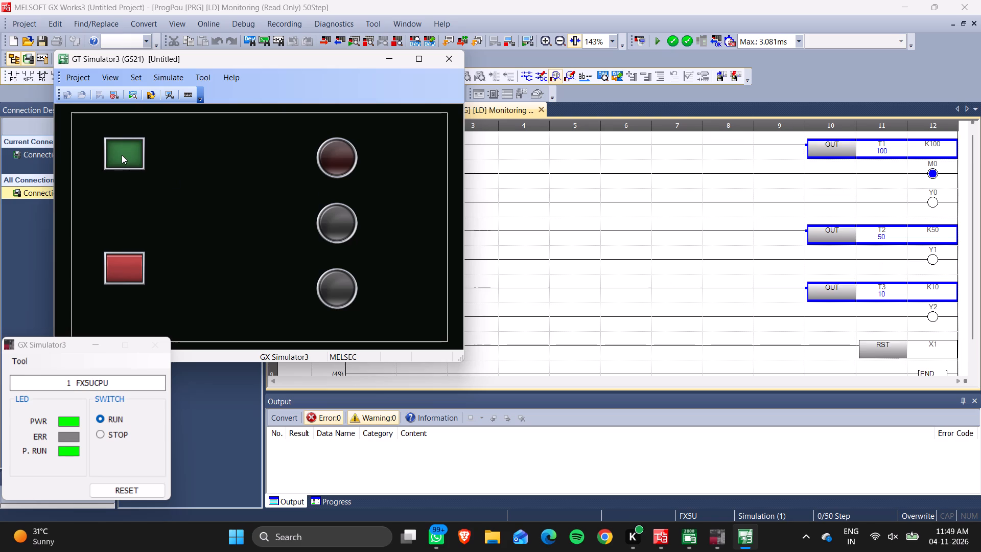
triple_click(122, 155)
double_click(122, 155)
left_click(130, 275)
left_click(130, 275)
left_click(131, 151)
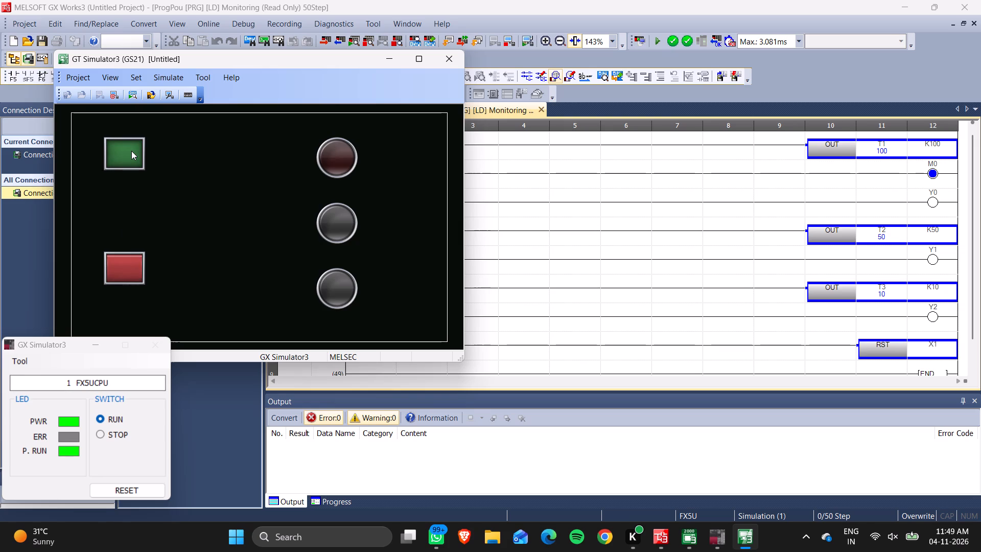
Return to the ladder program in GX Works3 and stop the PLC simulation.
left_click(798, 250)
left_click(537, 211)
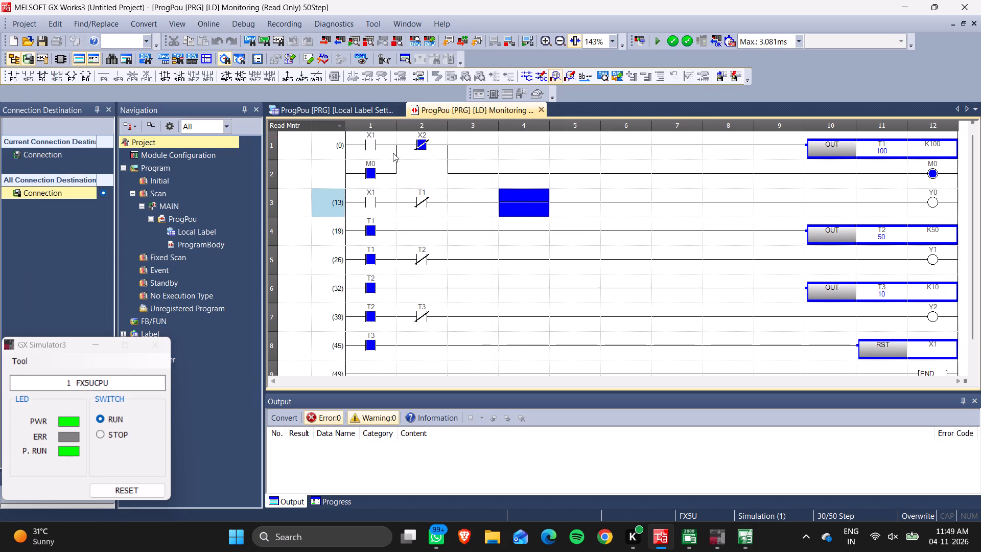
left_click(252, 20)
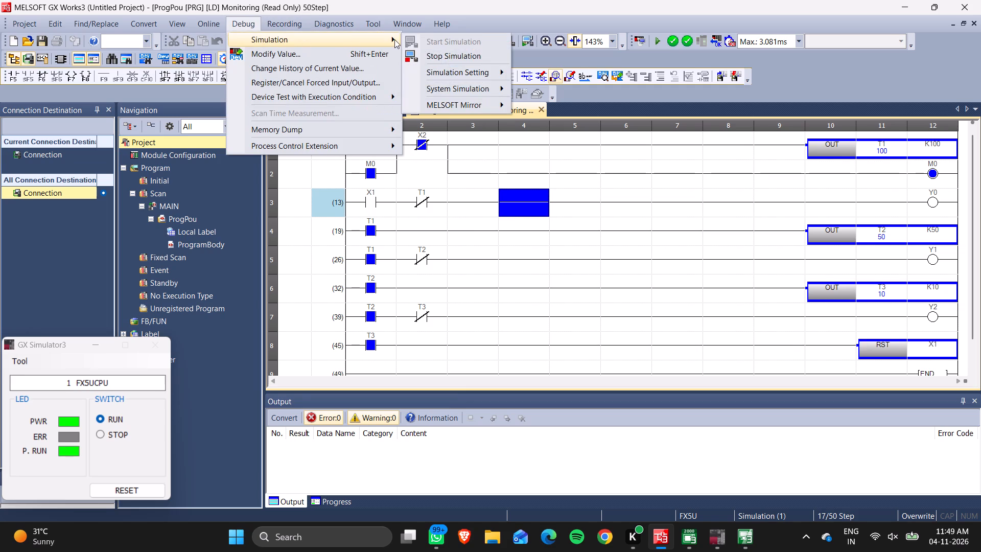
left_click(428, 56)
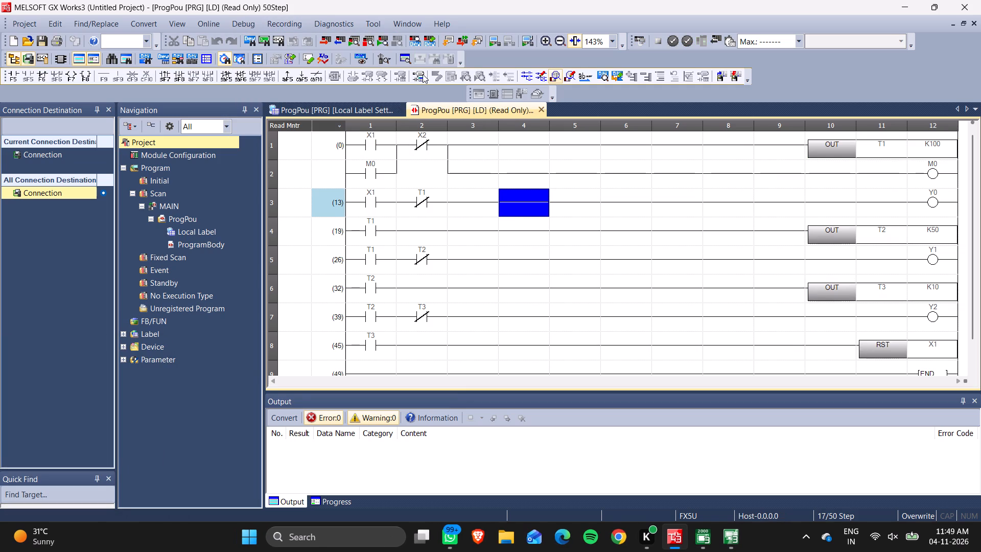
Put the ladder program in write mode and convert it.
key("F2")
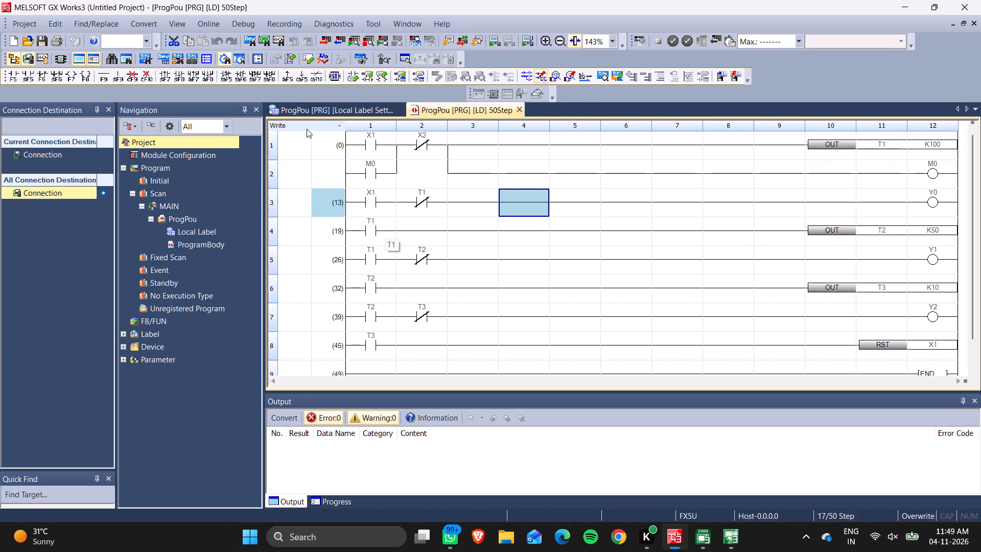
left_click(130, 24)
left_click(191, 44)
scroll(456, 243, "down", 3)
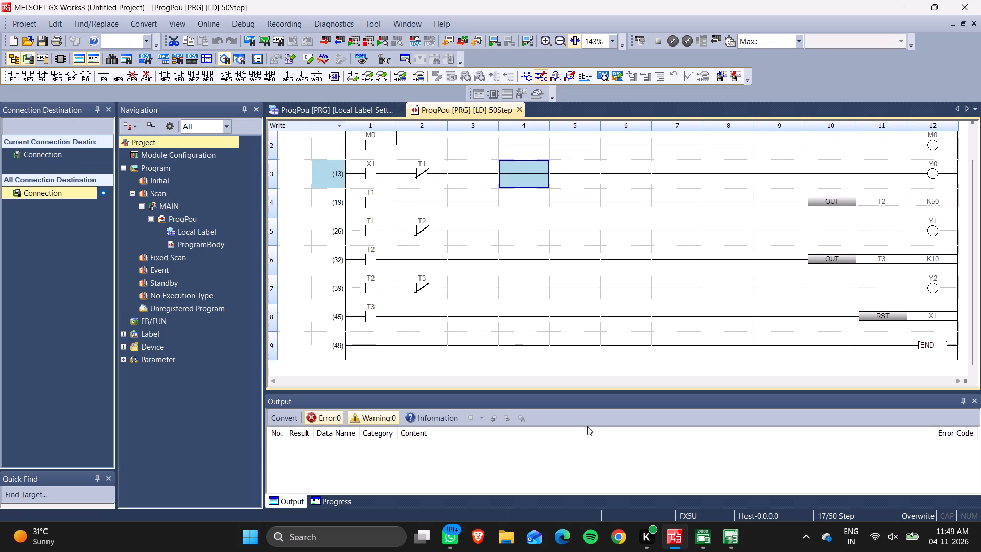
Switch to GT Simulator3, retry the communication, operate the green switch, and dismiss the communication error.
left_click(700, 537)
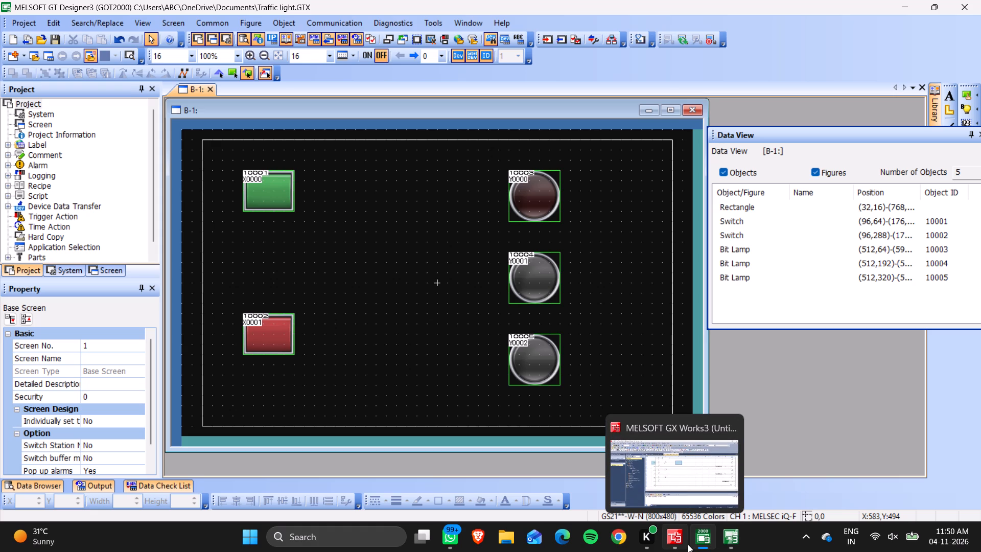
left_click(742, 537)
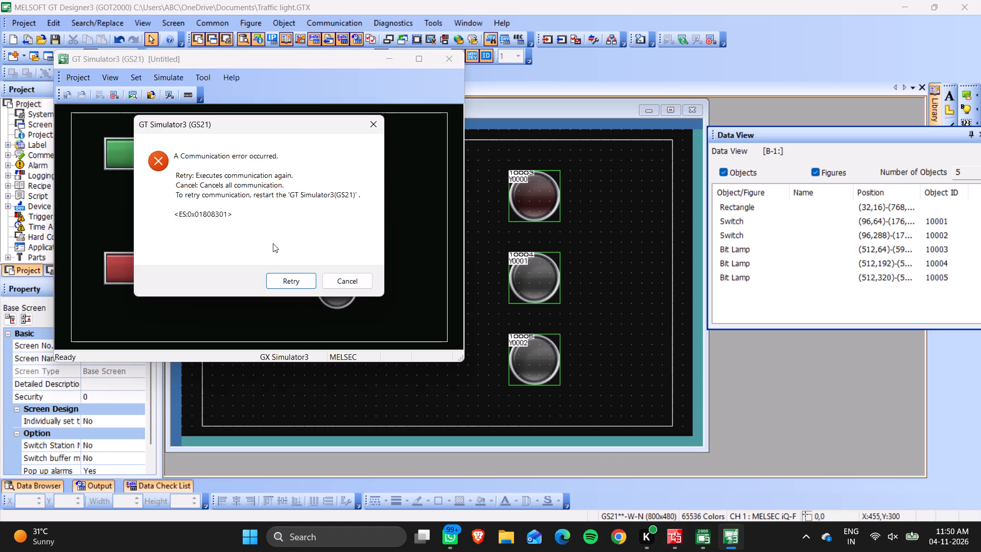
left_click(290, 279)
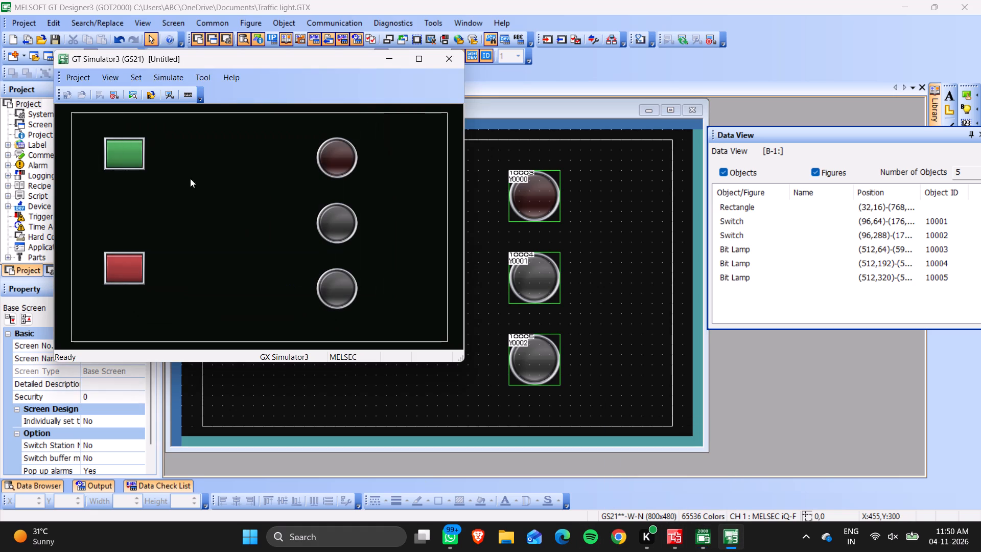
left_click(128, 154)
left_click(266, 246)
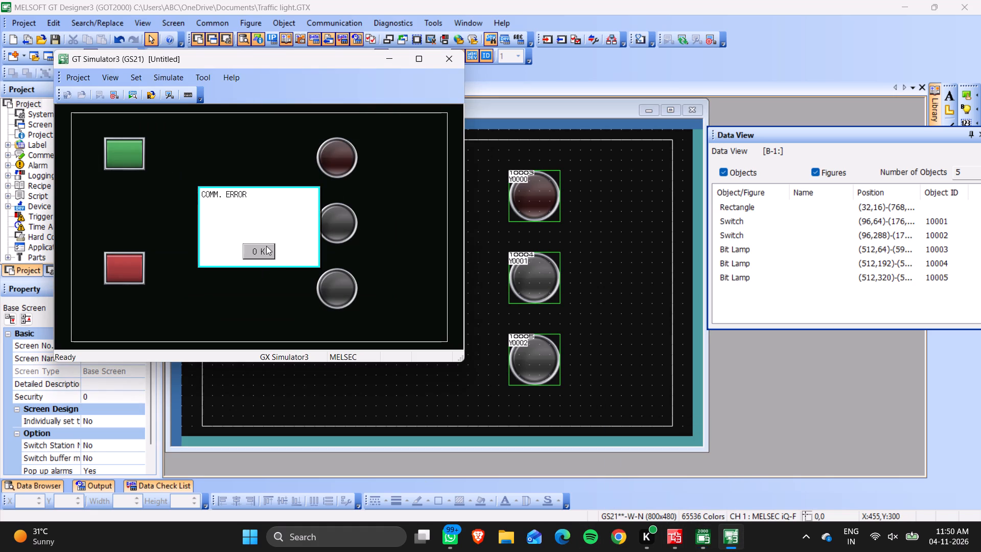
left_click(265, 253)
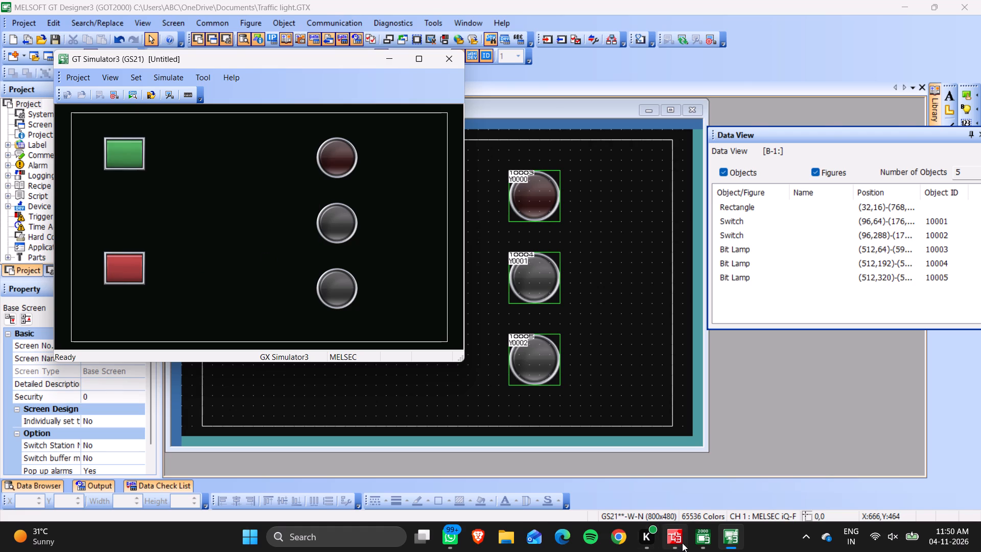
Switch to GX Works3 and start the PLC simulation of the ladder program.
left_click(682, 543)
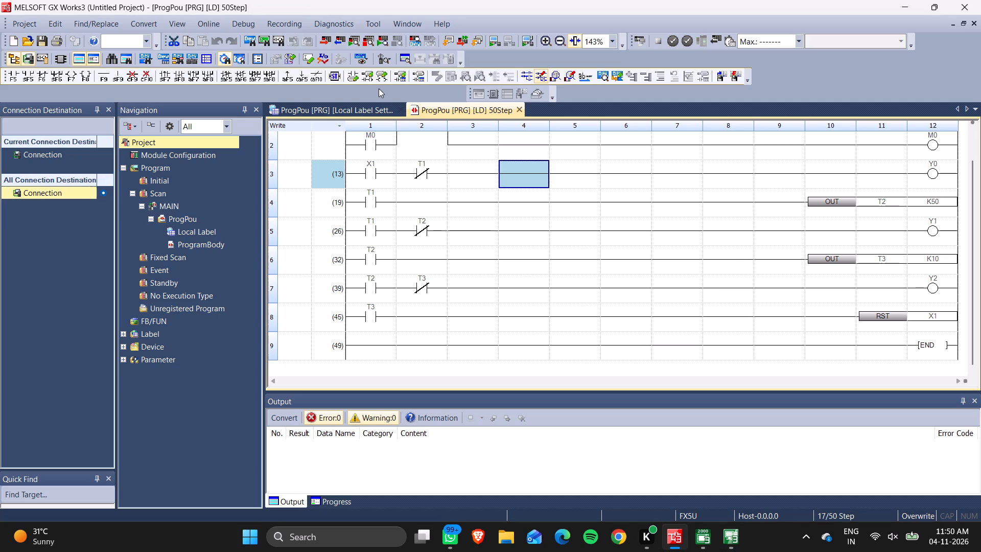
left_click(251, 21)
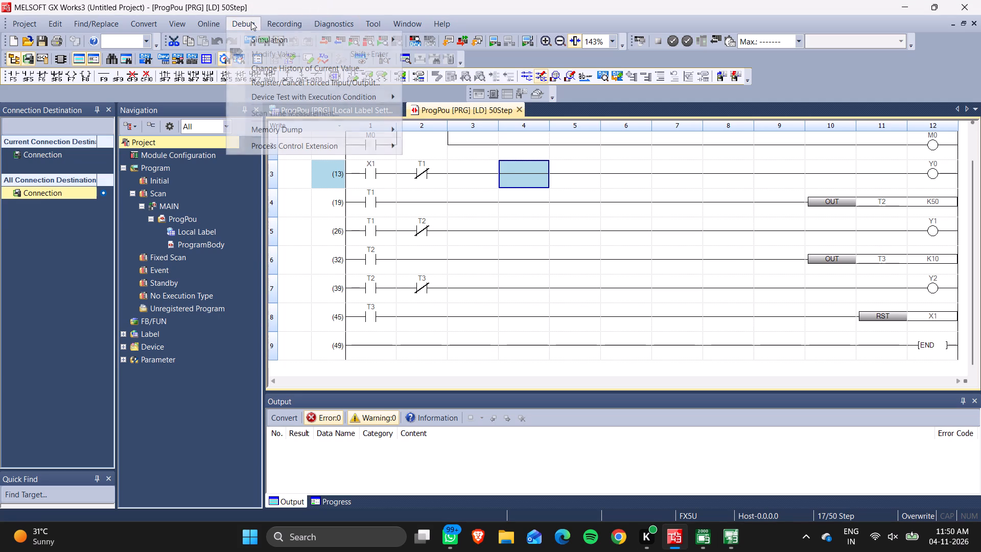
left_click(254, 36)
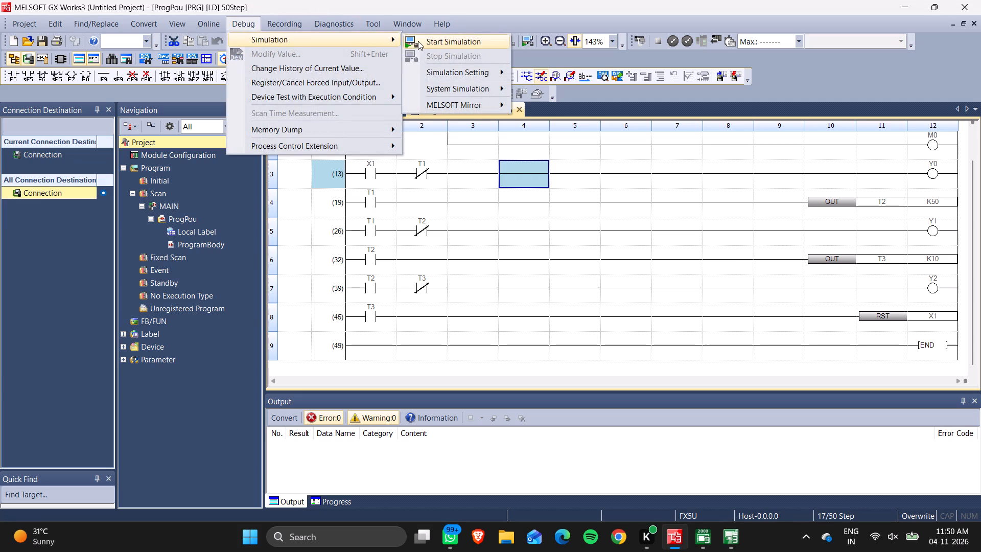
left_click(418, 41)
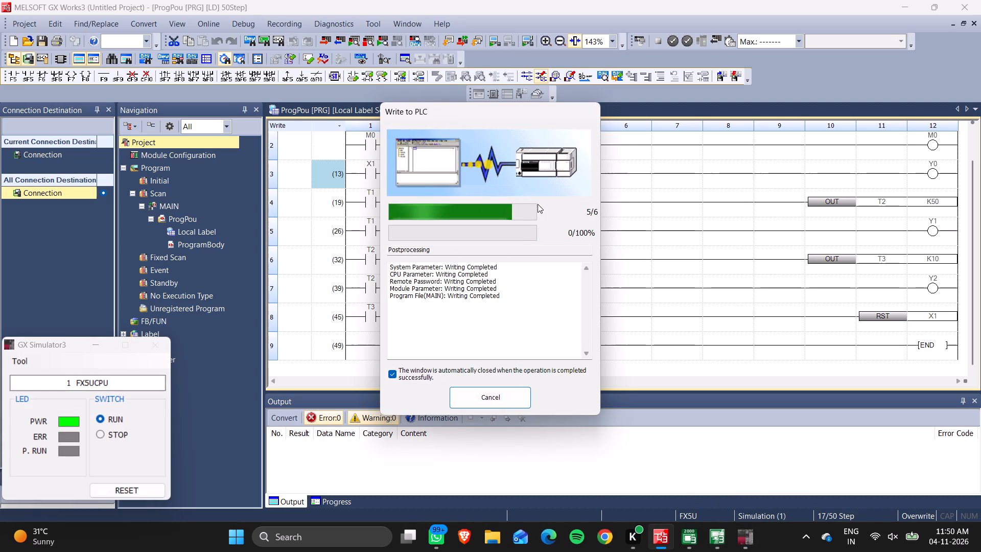
Retry the communication in GT Simulator3, operate the green switch repeatedly while monitoring the ladder, and close the simulator.
left_click(710, 541)
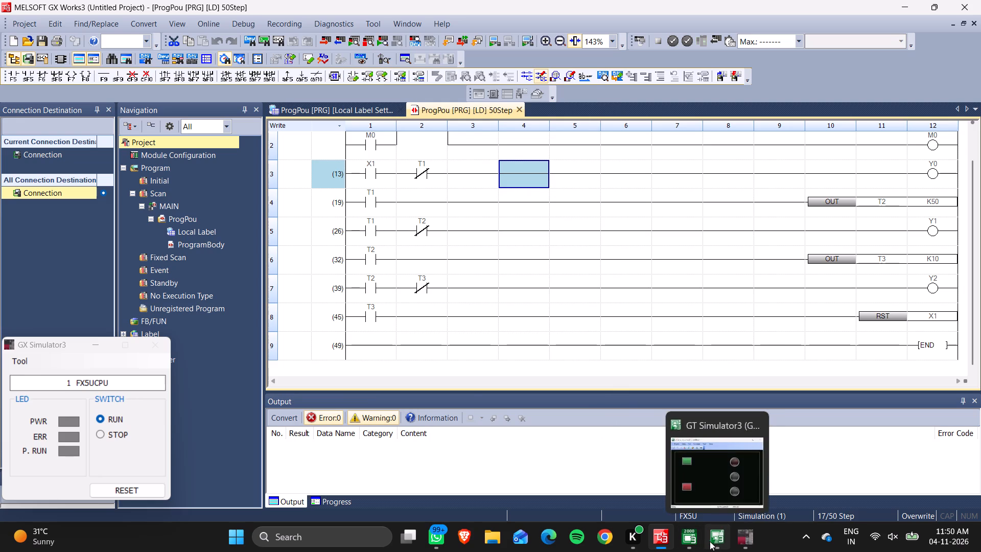
left_click(299, 282)
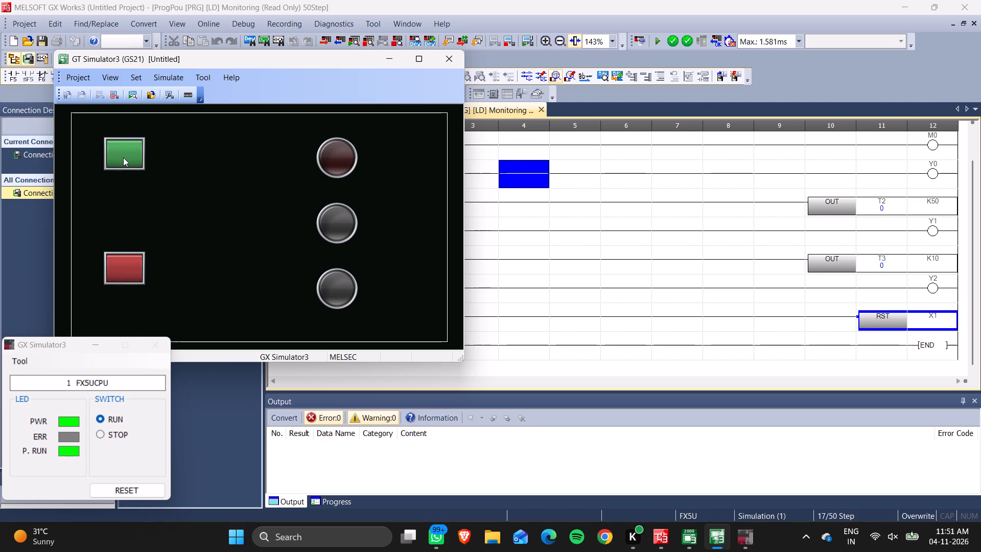
left_click(123, 157)
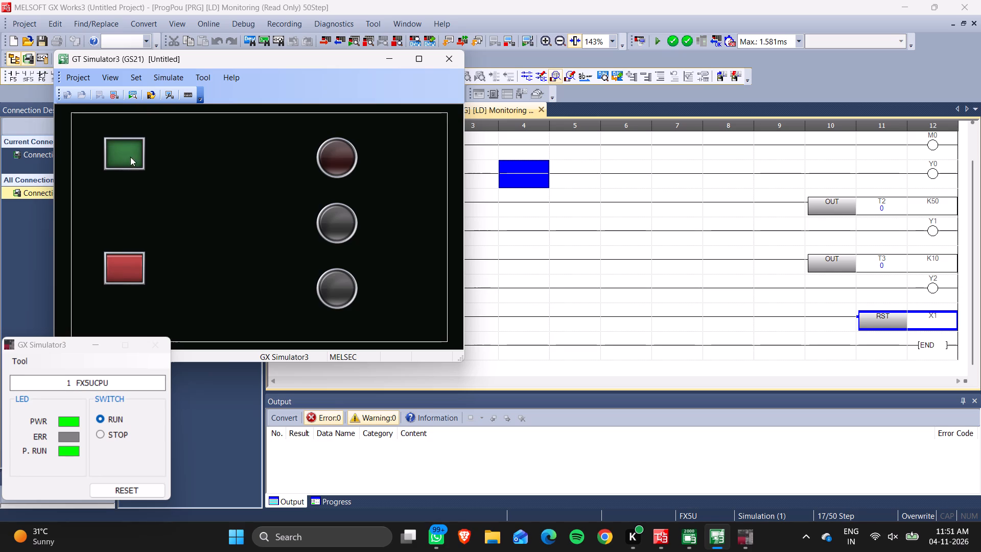
scroll(563, 301, "up", 4)
left_click(121, 156)
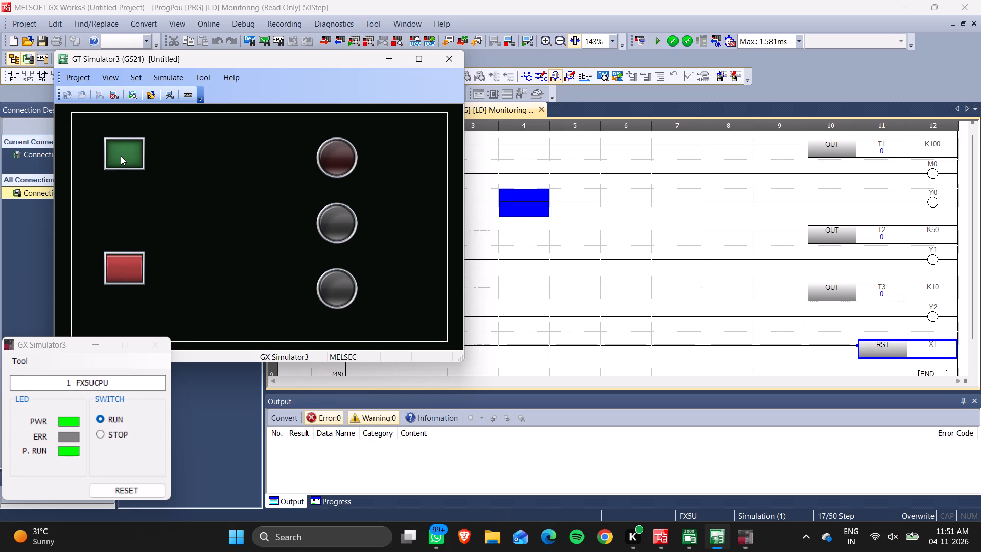
triple_click(121, 156)
left_click(121, 156)
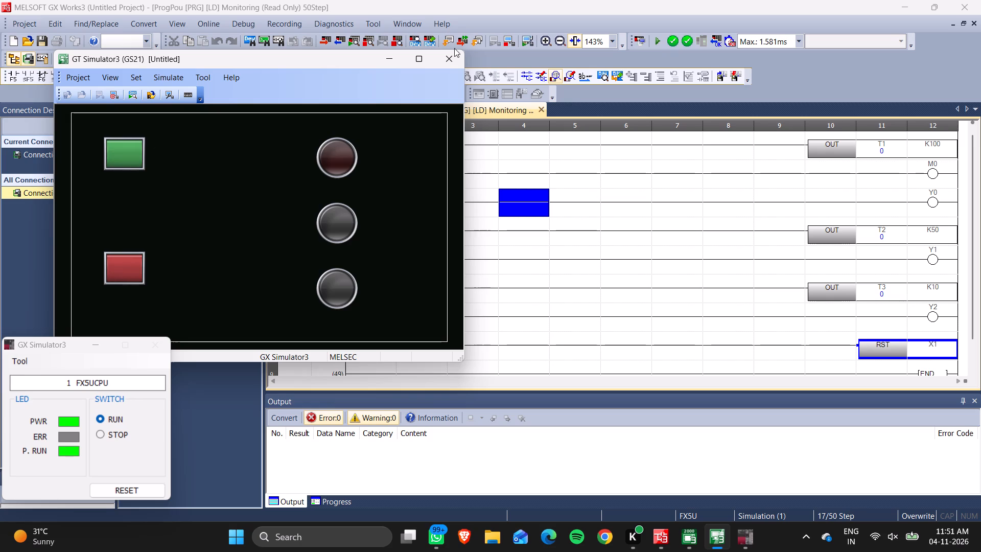
left_click(454, 54)
Compare the switch and lamp devices on GT Designer3 screen B-1, especially the red switch, with the contacts and coils in the GX Works3 ladder.
left_click(706, 538)
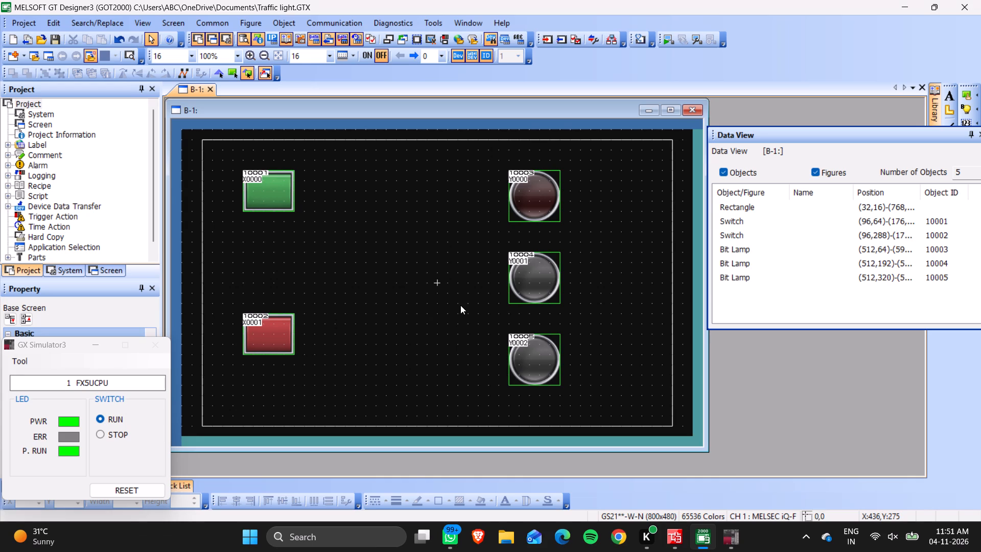
left_click(278, 327)
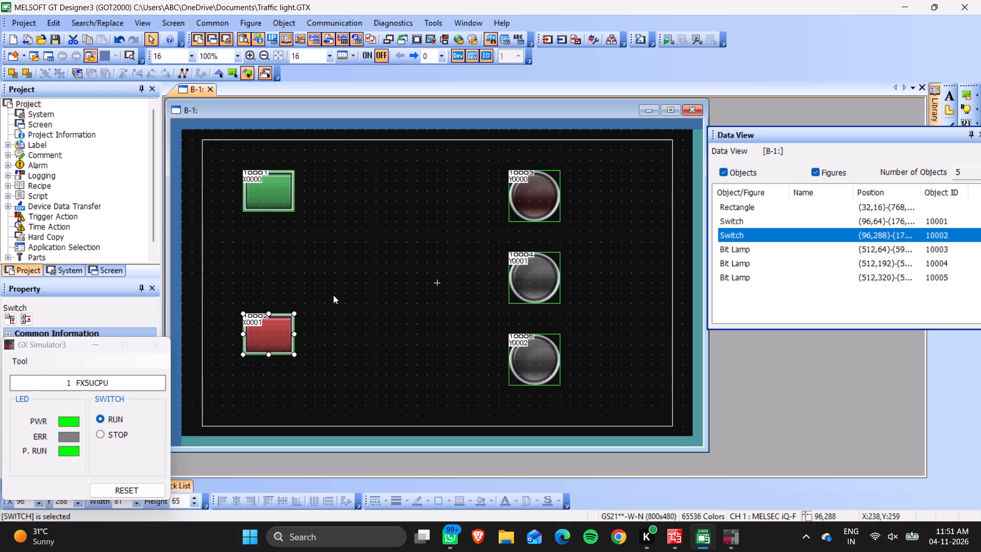
left_click(254, 329)
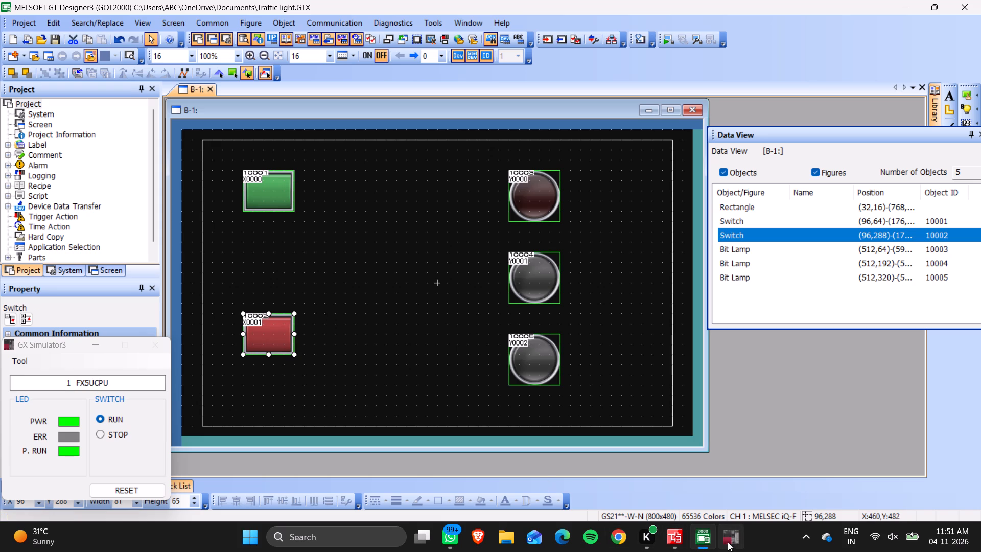
left_click(671, 551)
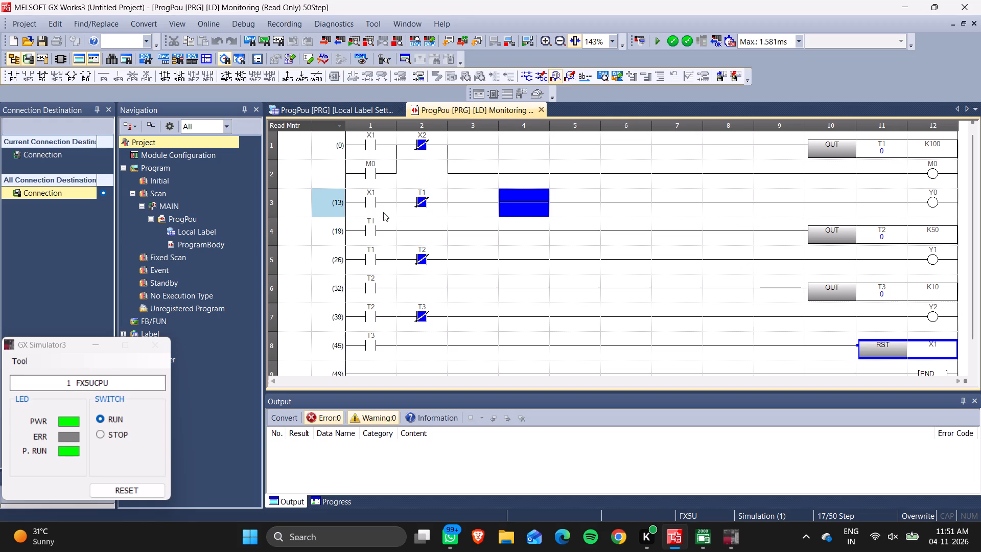
left_click(728, 535)
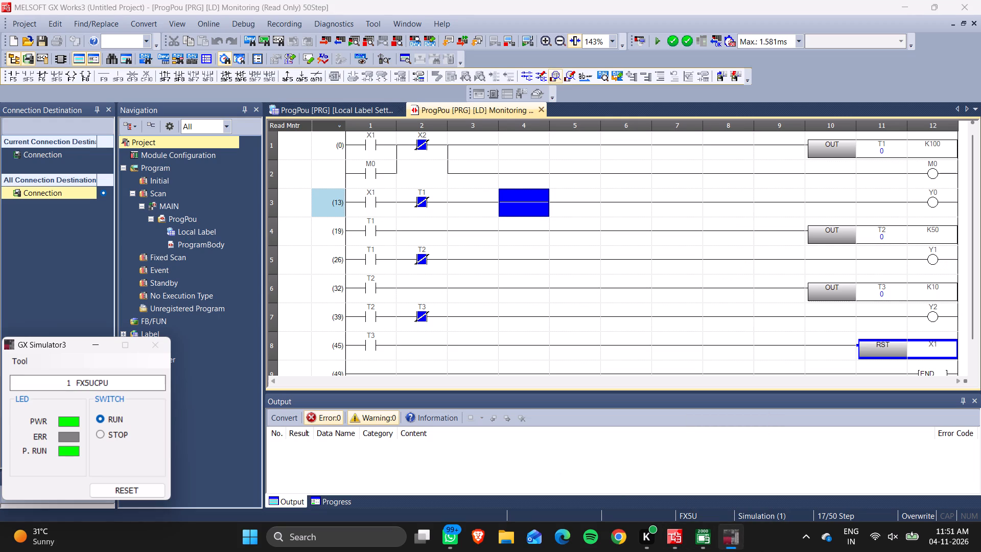
left_click(705, 545)
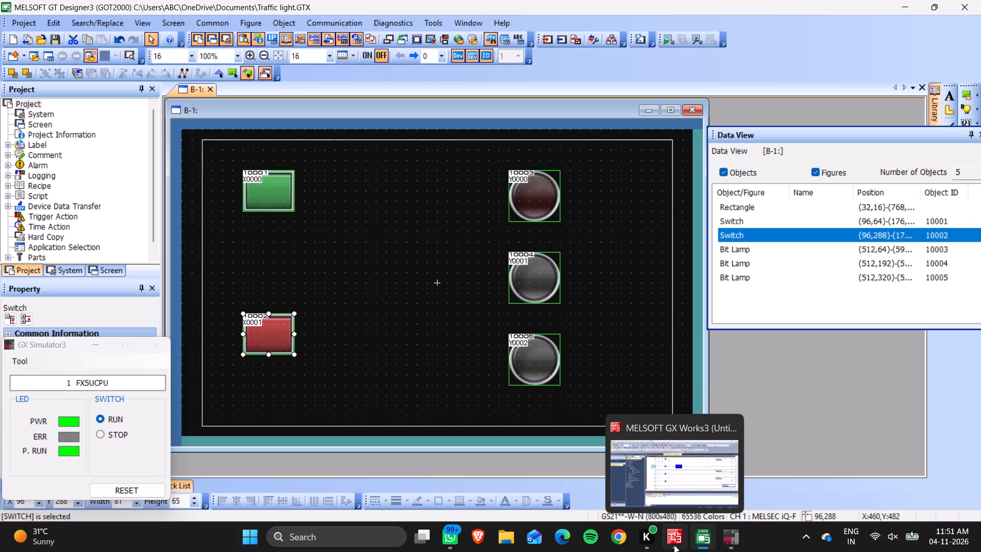
left_click(674, 545)
left_click(712, 547)
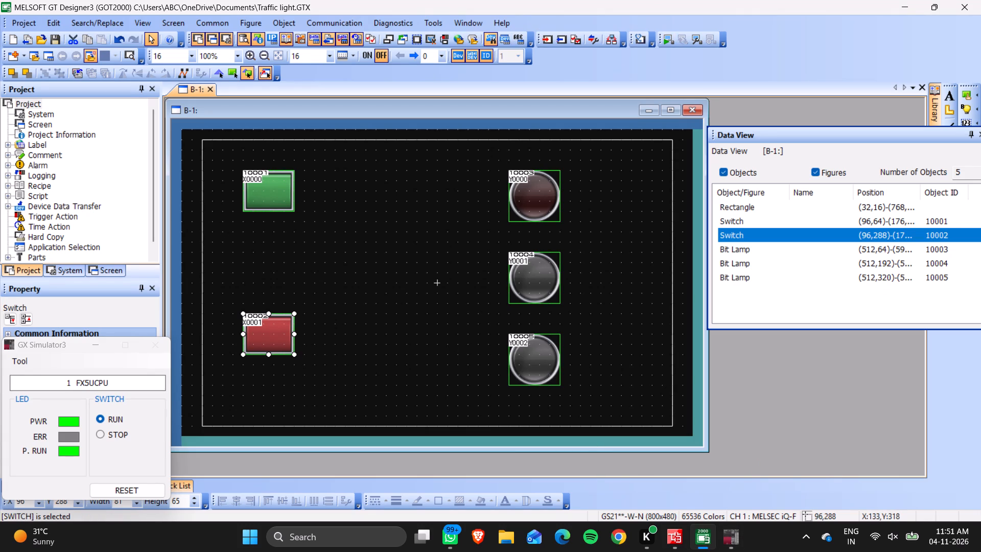
left_click(682, 540)
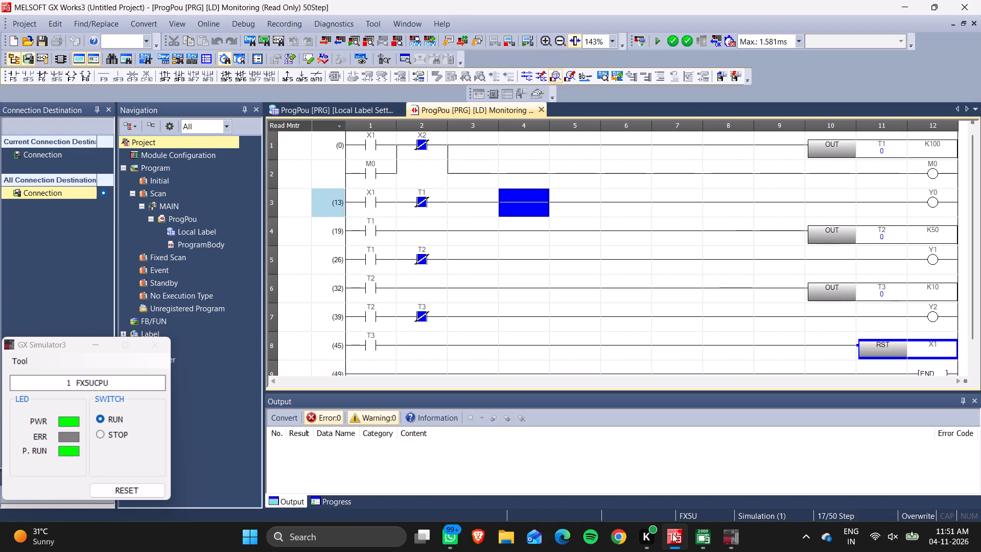
left_click(698, 536)
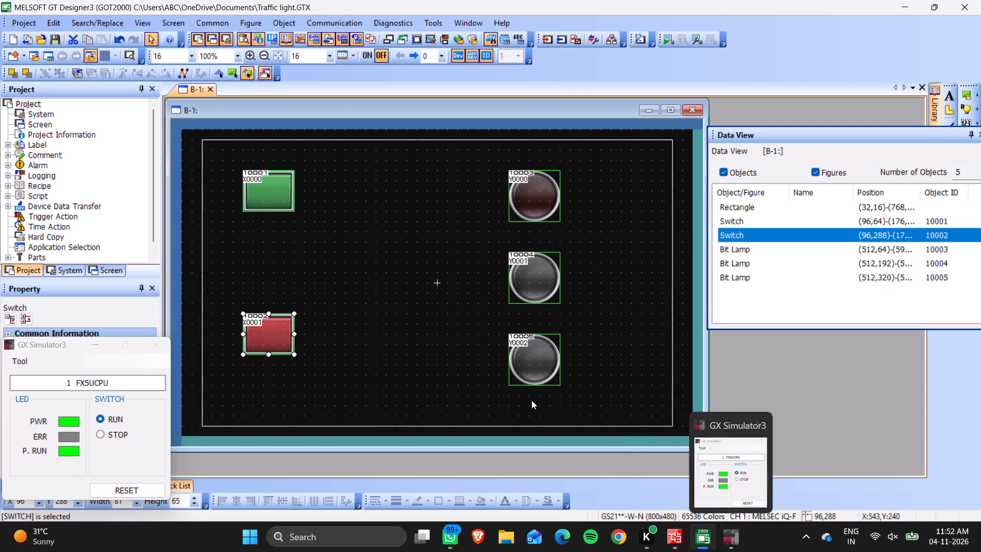
Switch to GX Works3 and turn on contact X1 in the first rung of the monitored ladder.
left_click(673, 532)
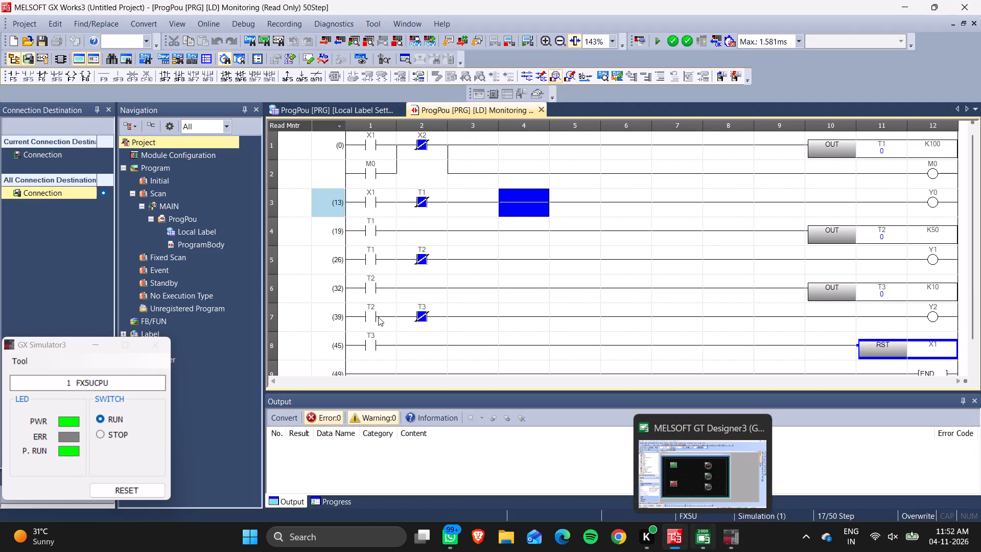
scroll(421, 320, "up", 1)
left_click(382, 146)
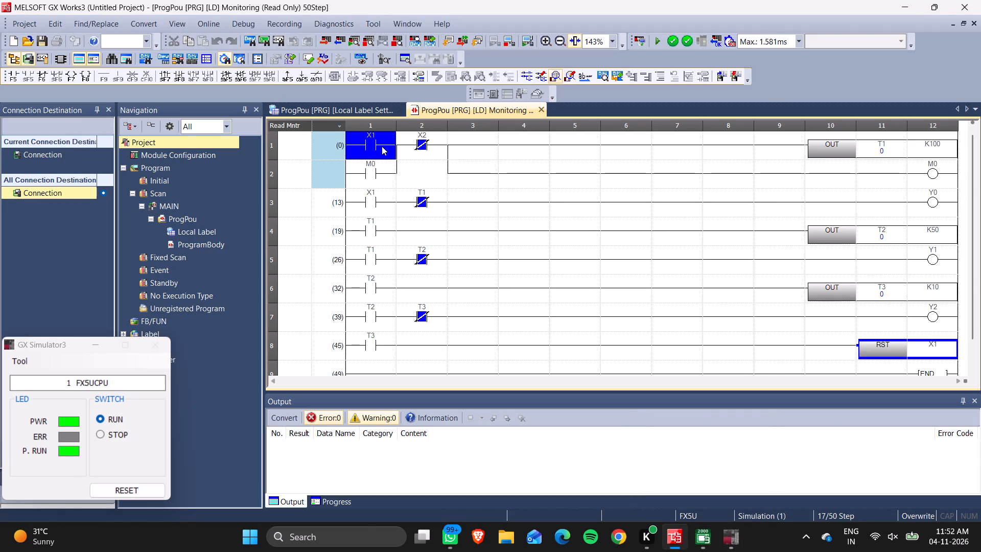
key("shift+Return")
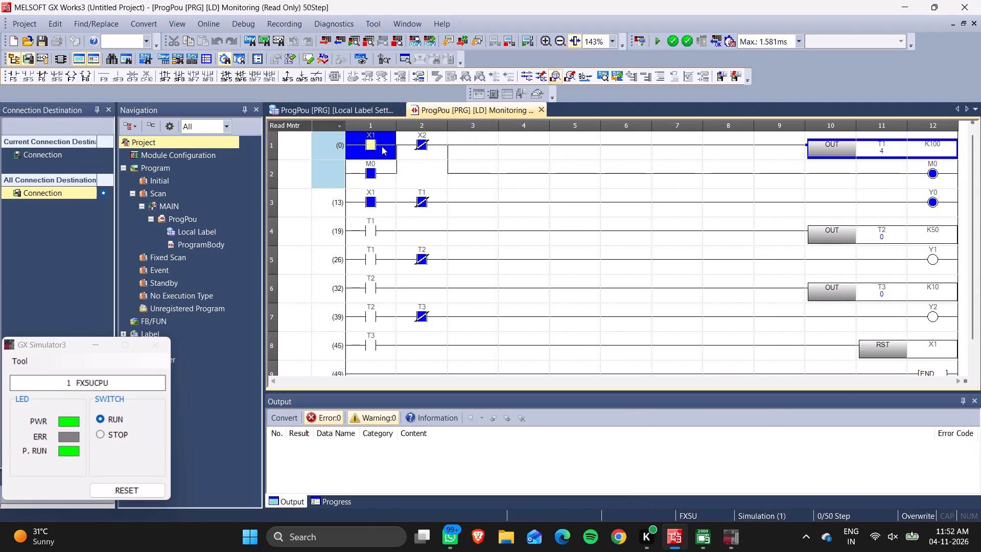
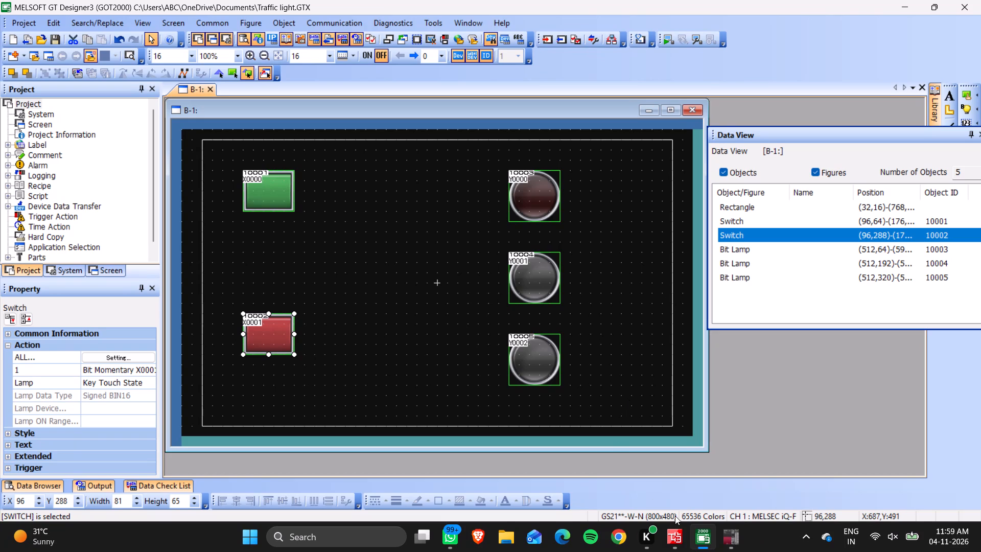
Check the ladder in GX Works3, start GT Simulator3 from GT Designer3 for screen B-1, and operate the green switch.
left_click(682, 542)
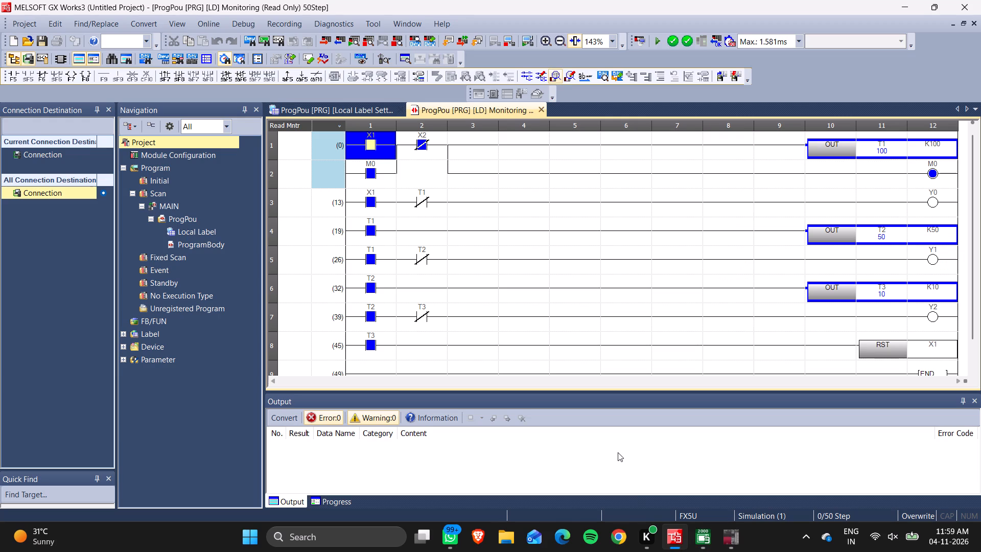
left_click(707, 543)
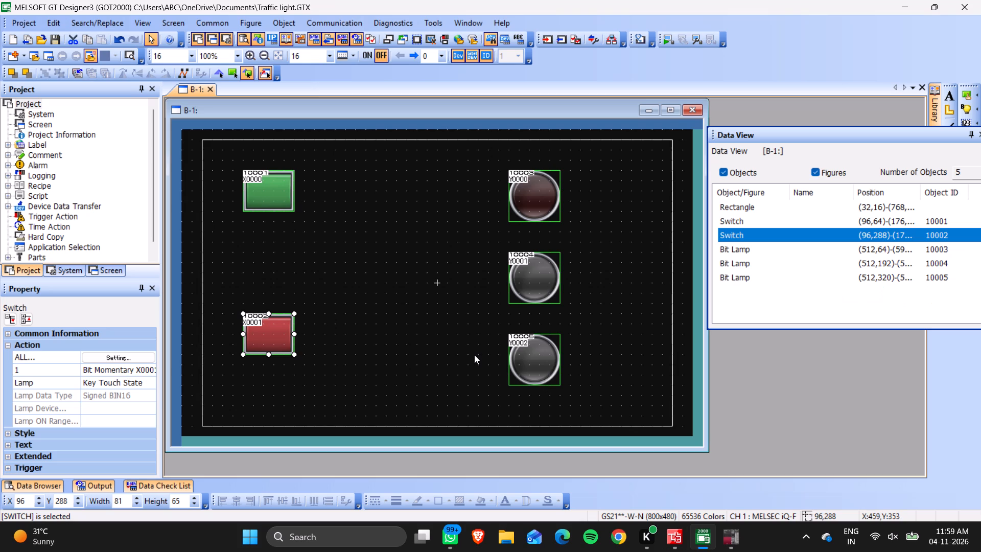
left_click(666, 39)
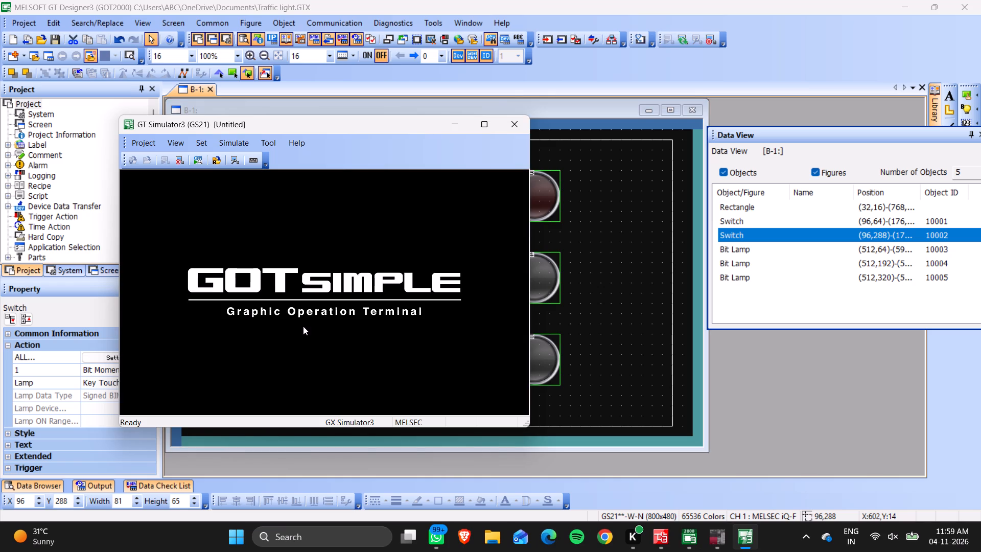
left_click(193, 219)
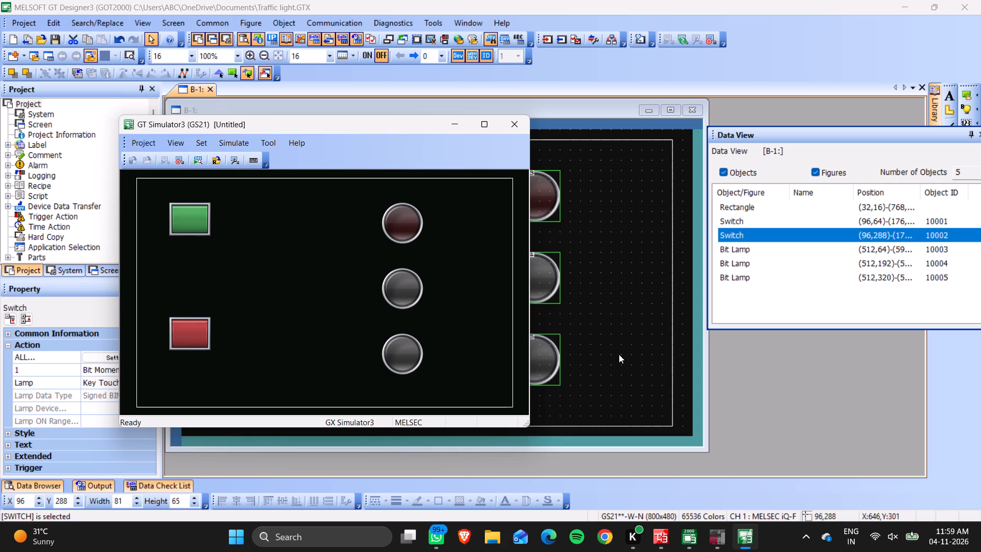
Switch to GX Works3 and turn off contact X1 in the first rung of the monitored ladder.
left_click(660, 541)
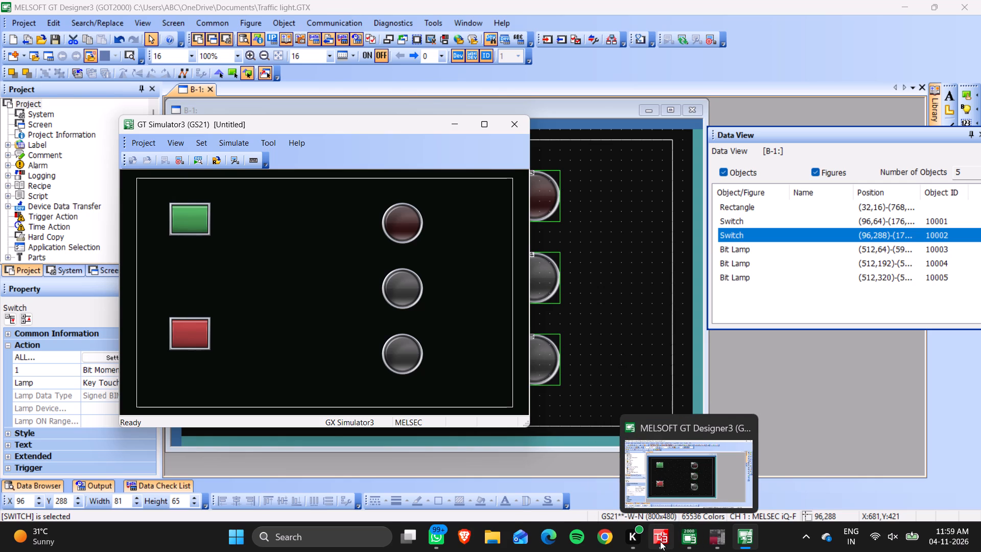
scroll(481, 274, "up", 2)
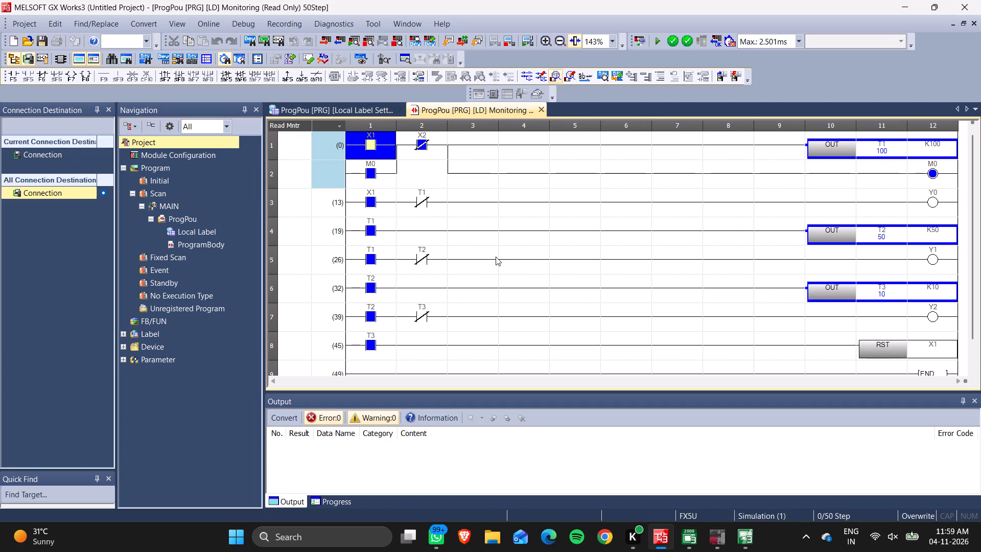
left_click(368, 143)
key("shift+Return")
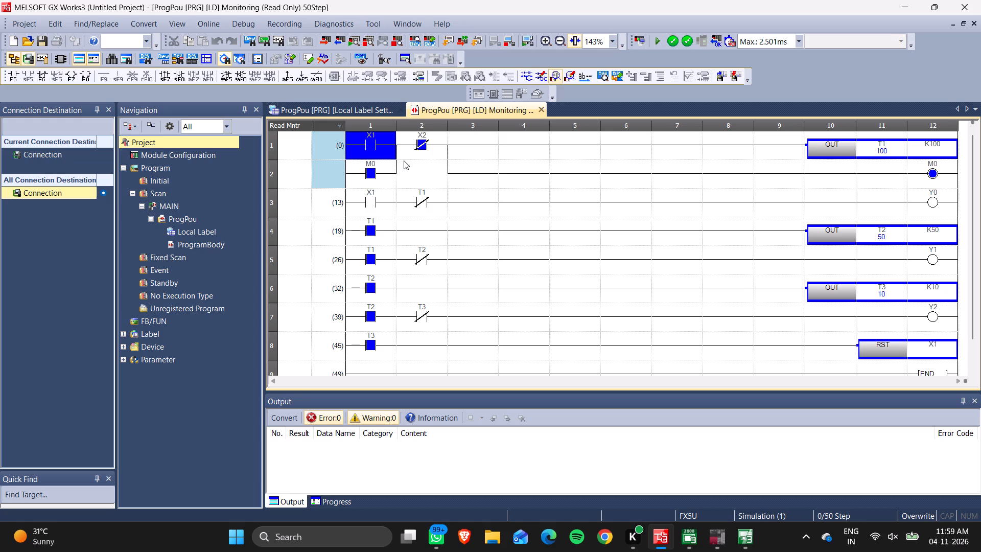
Examine the monitored ladder from the first rung to END, checking the X1 contacts, timers T1 to T3, outputs Y0 to Y2 and the X1 reset.
left_click(818, 211)
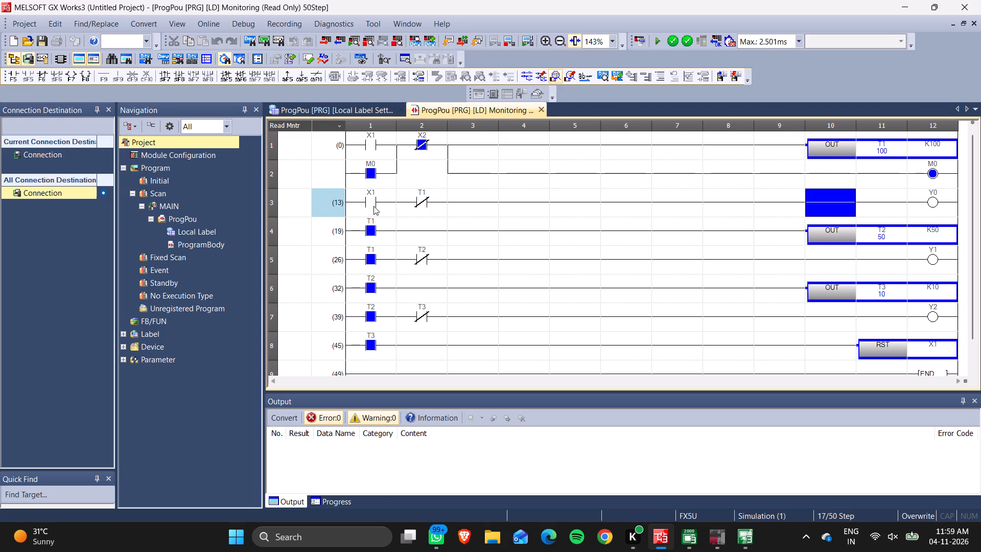
left_click(372, 207)
scroll(791, 236, "down", 3)
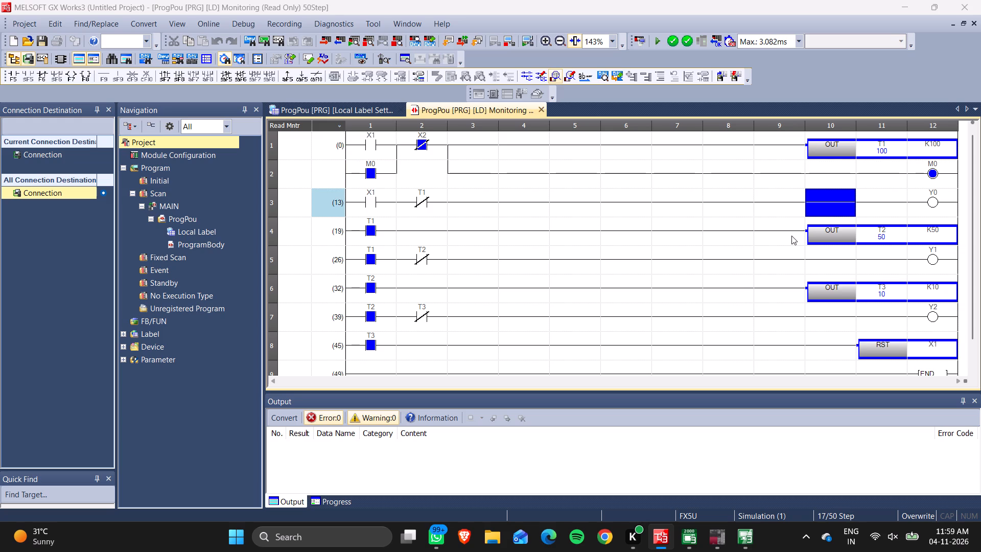
scroll(791, 236, "down", 2)
scroll(792, 236, "up", 12)
scroll(840, 226, "up", 5)
scroll(602, 228, "down", 6)
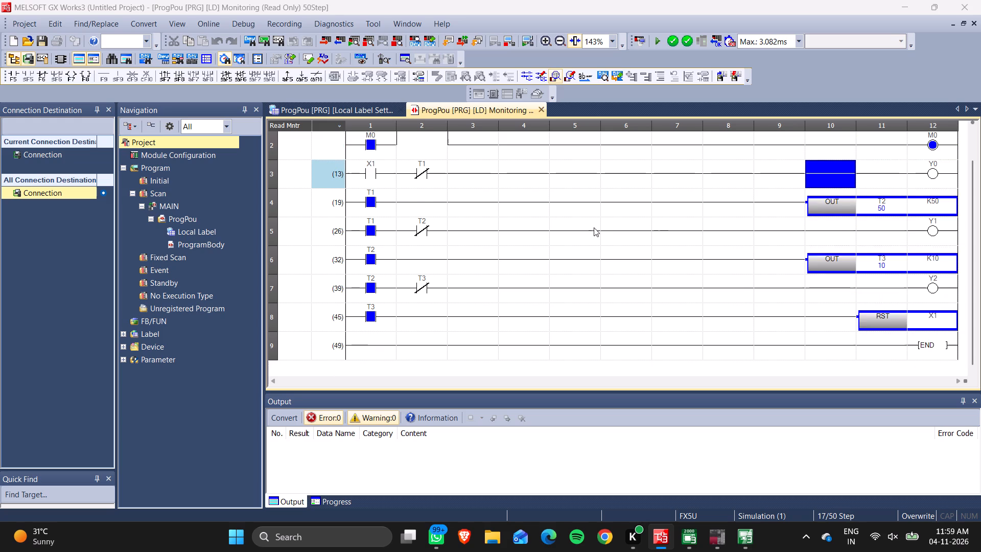
scroll(593, 226, "down", 7)
scroll(593, 226, "up", 13)
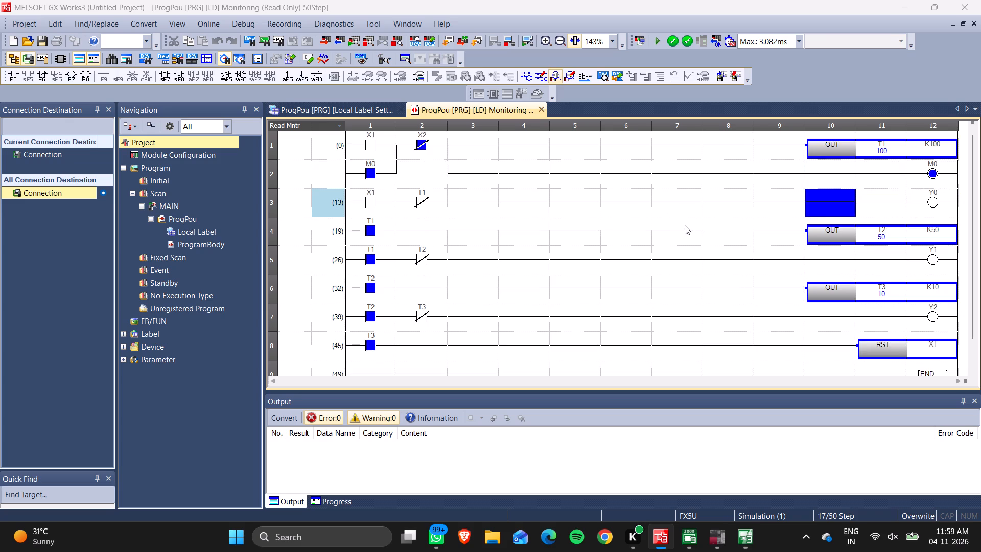
scroll(686, 226, "down", 6)
scroll(687, 227, "up", 5)
scroll(687, 227, "down", 3)
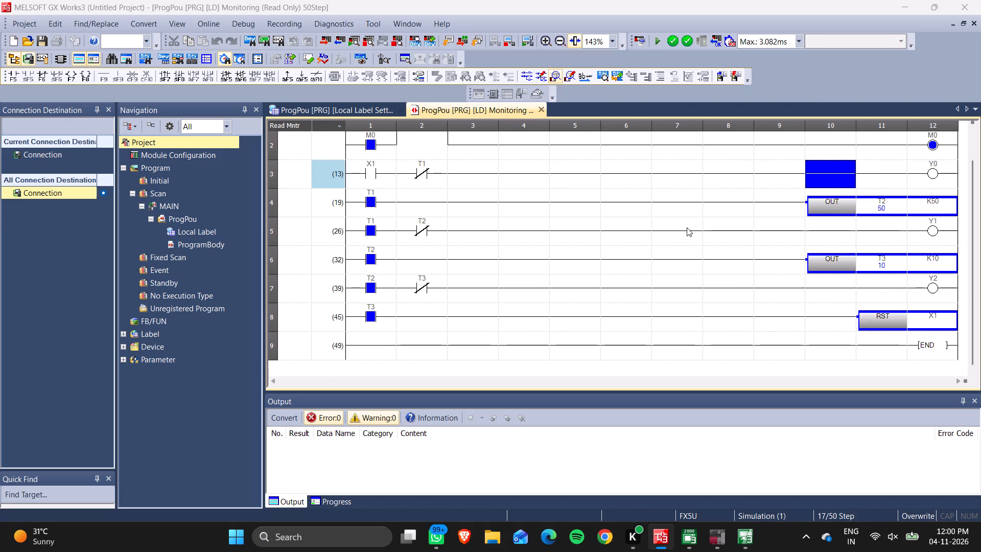
scroll(687, 227, "up", 5)
scroll(761, 241, "down", 5)
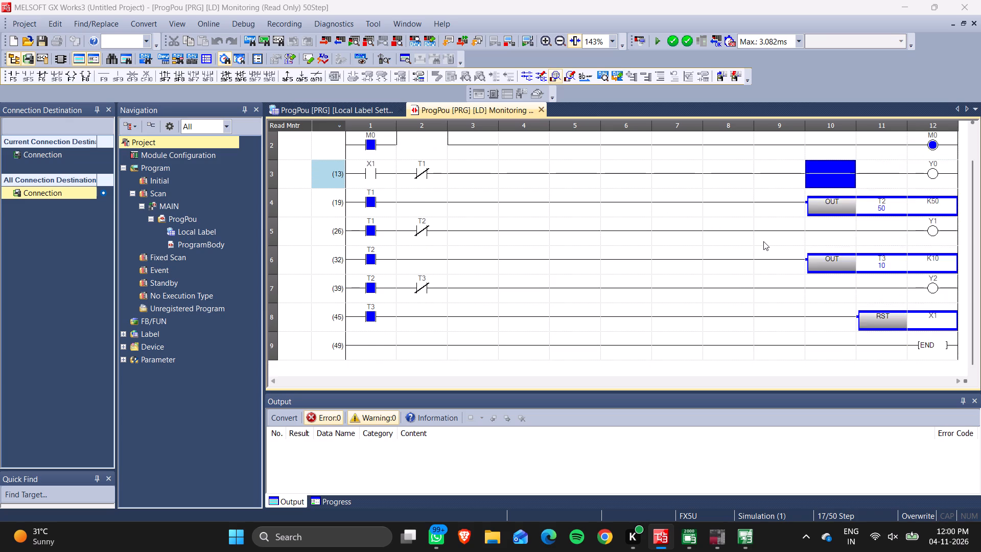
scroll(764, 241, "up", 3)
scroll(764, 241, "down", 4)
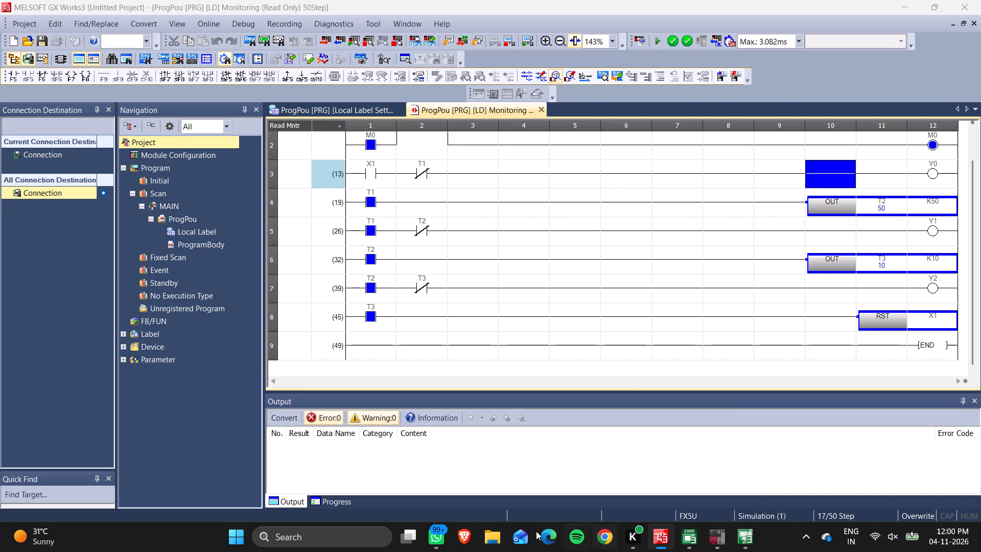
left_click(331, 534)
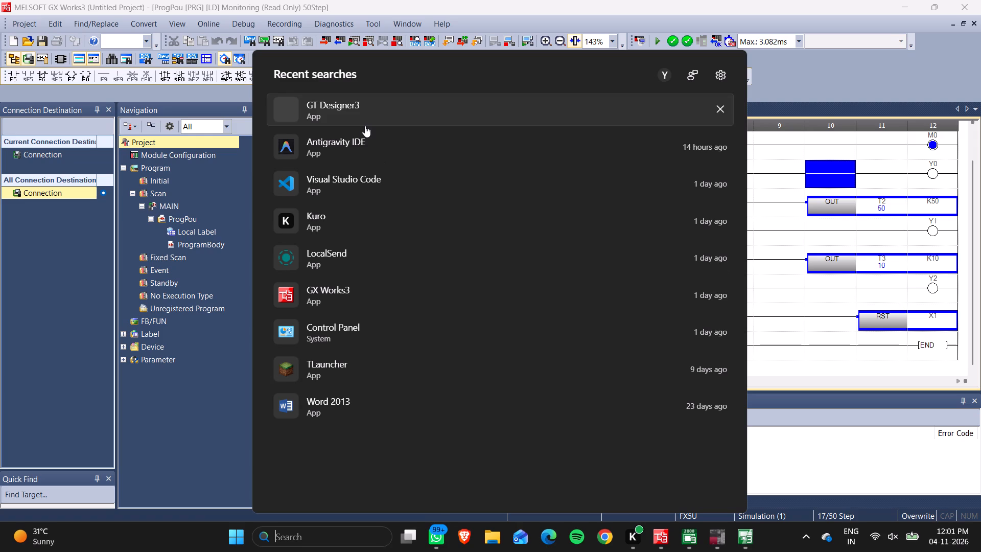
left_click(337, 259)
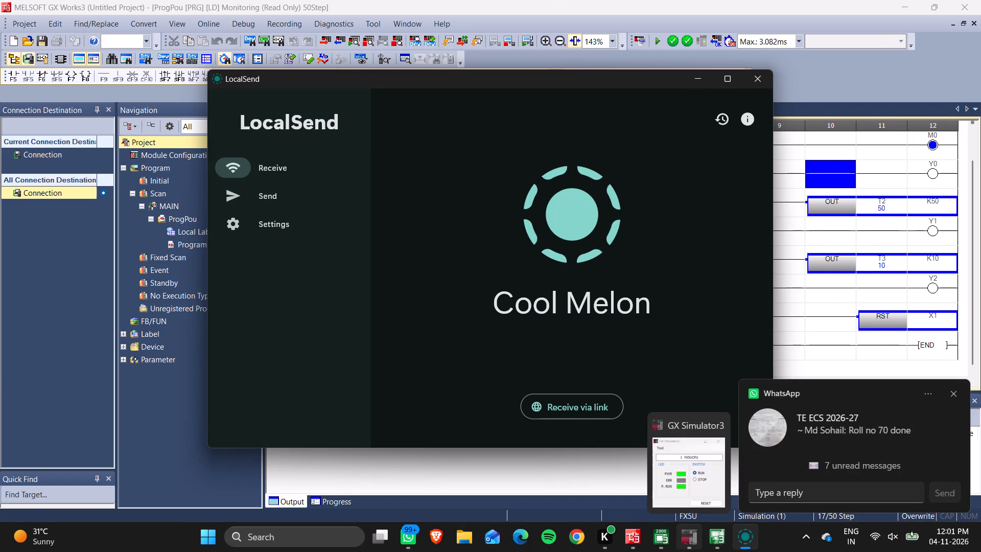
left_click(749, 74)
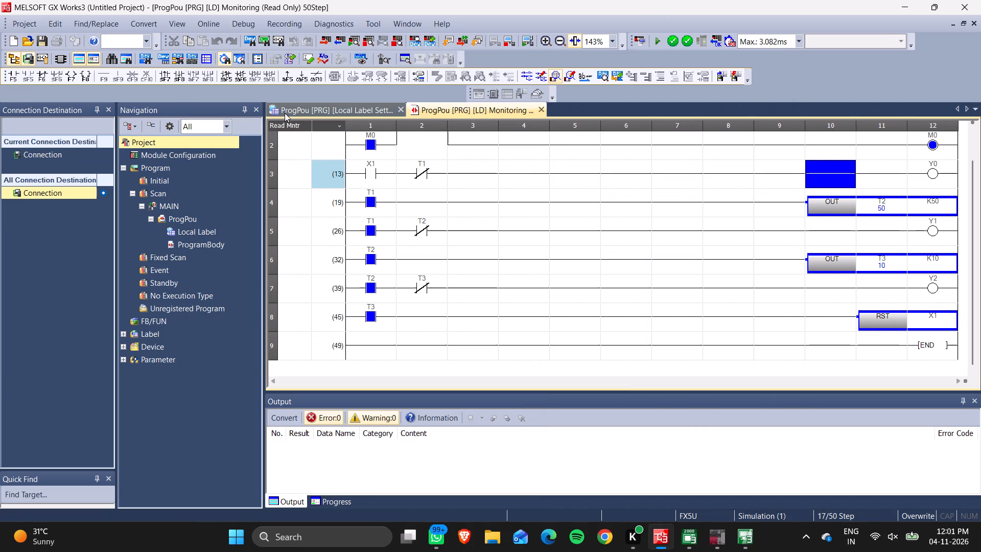
Close the ProgPou ladder monitoring view and the ProgPou Local Label Setting view.
left_click(543, 108)
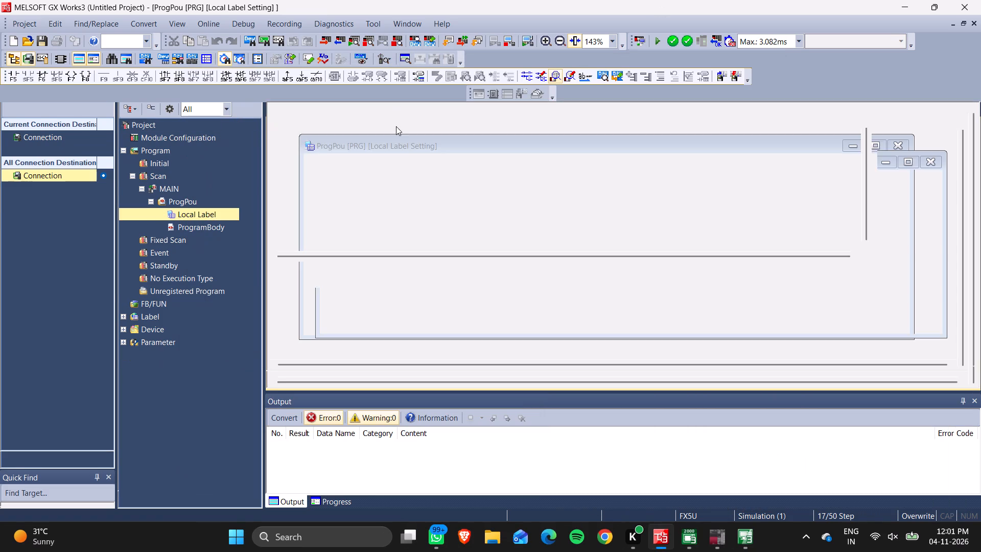
left_click(400, 110)
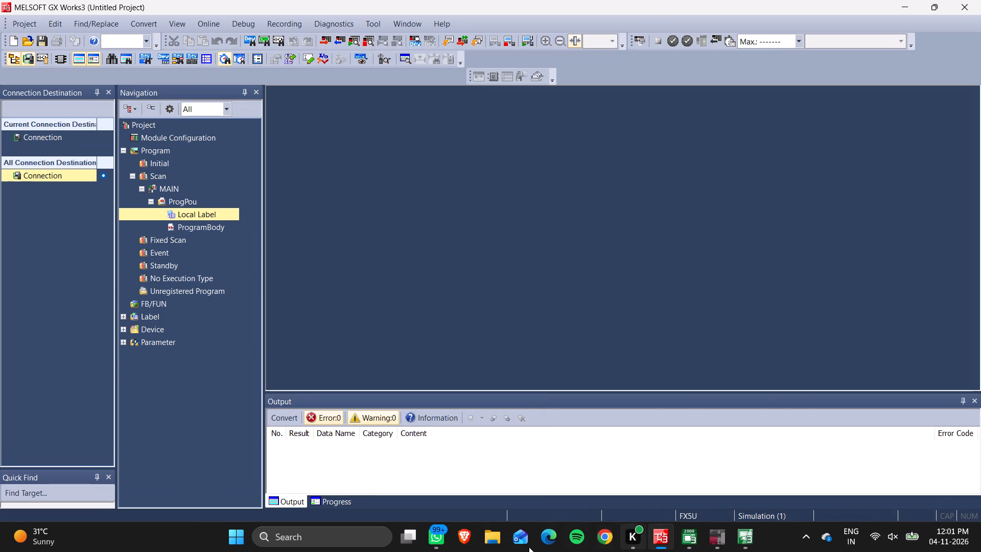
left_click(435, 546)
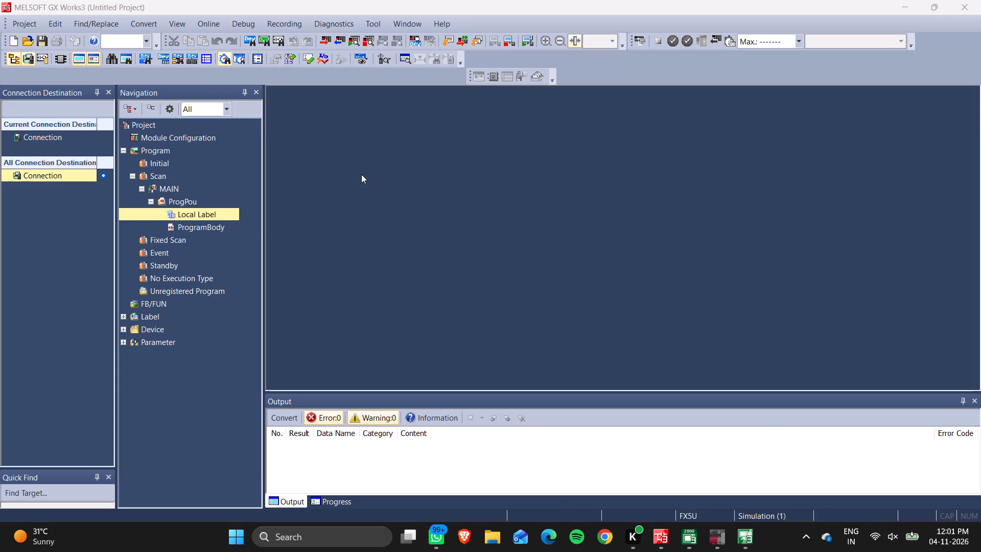